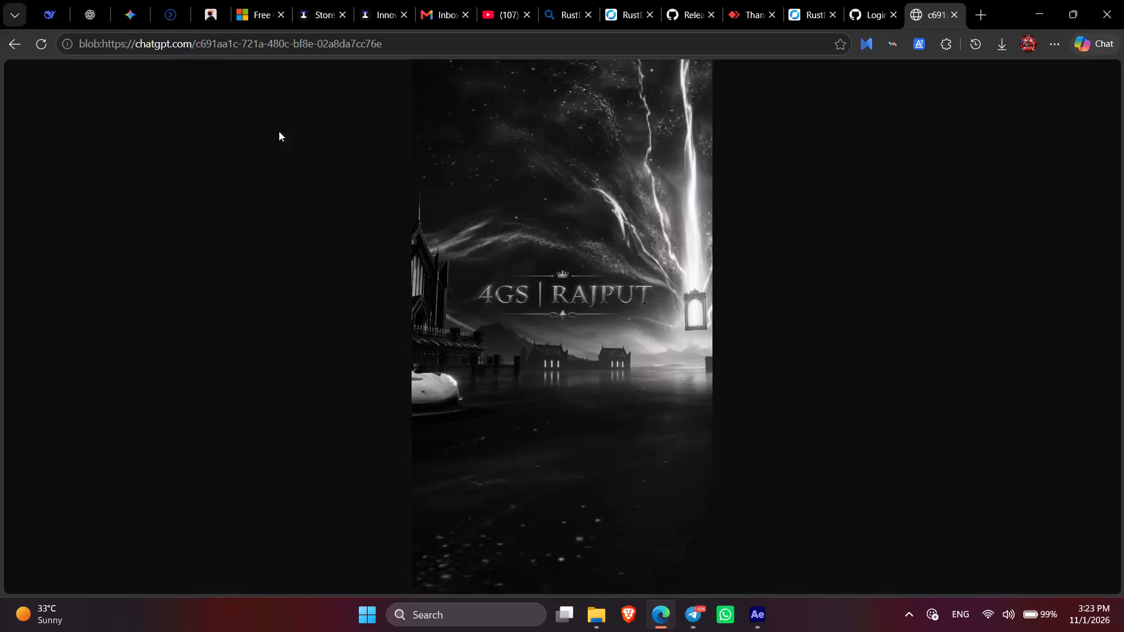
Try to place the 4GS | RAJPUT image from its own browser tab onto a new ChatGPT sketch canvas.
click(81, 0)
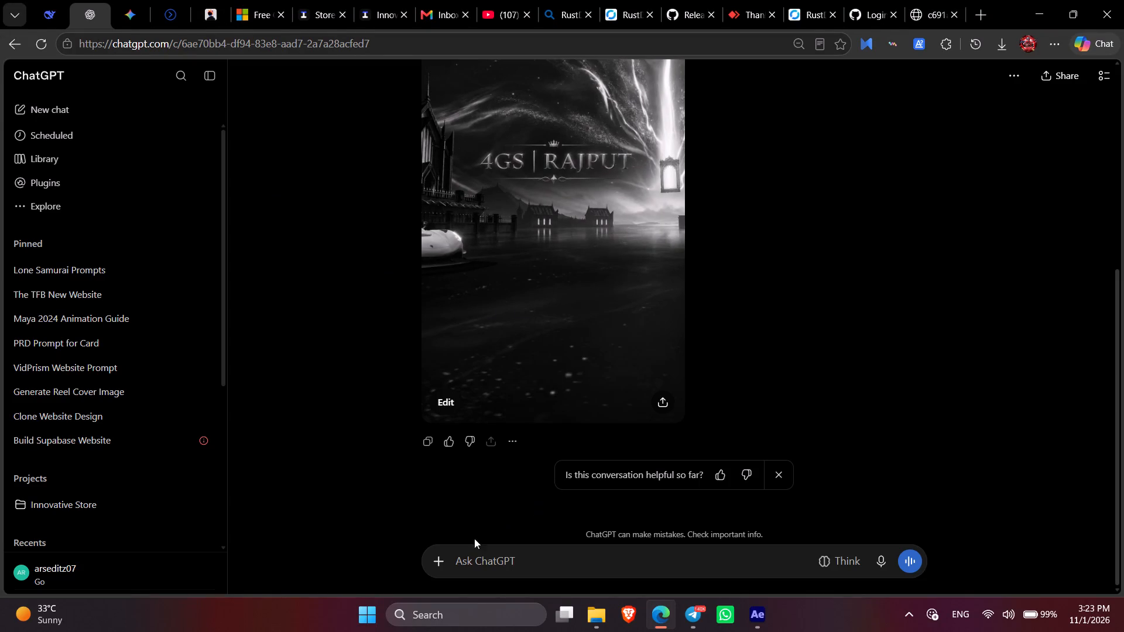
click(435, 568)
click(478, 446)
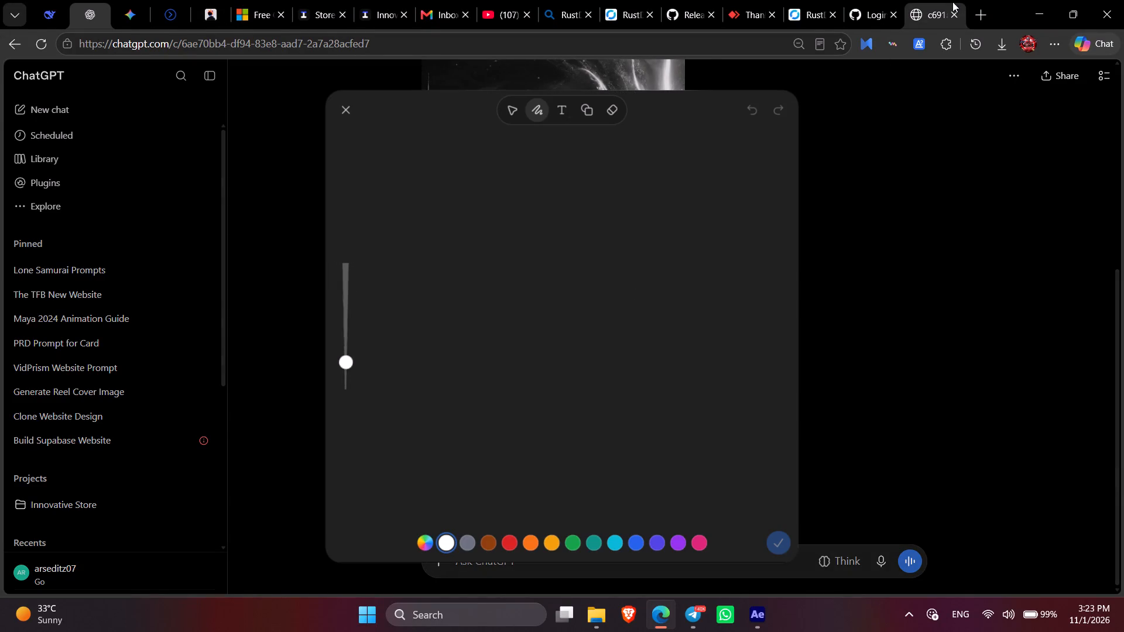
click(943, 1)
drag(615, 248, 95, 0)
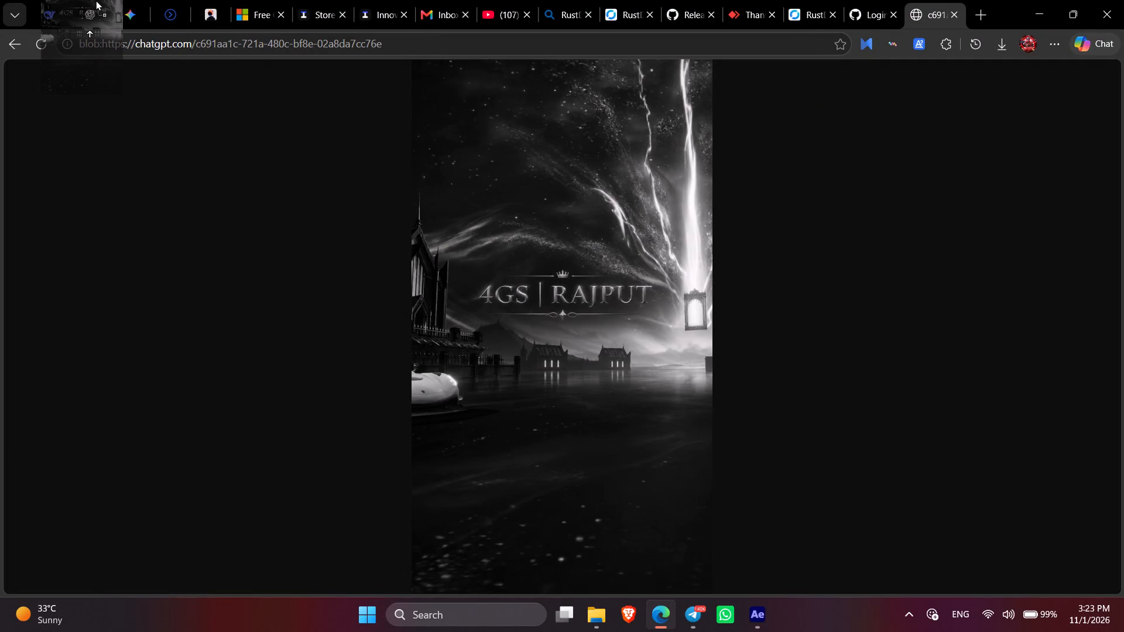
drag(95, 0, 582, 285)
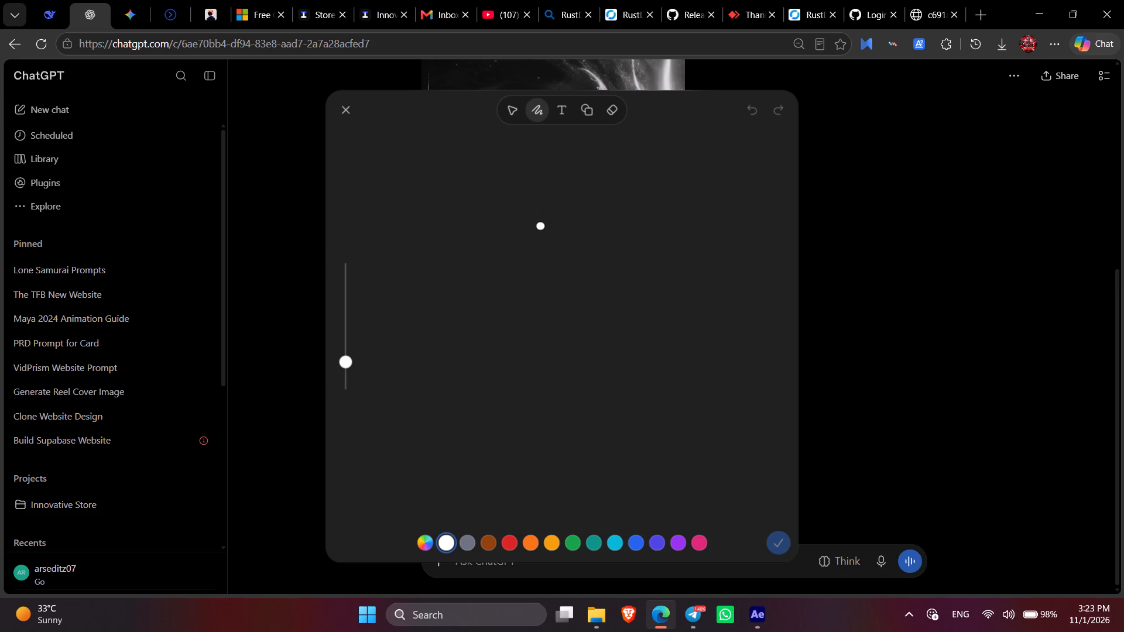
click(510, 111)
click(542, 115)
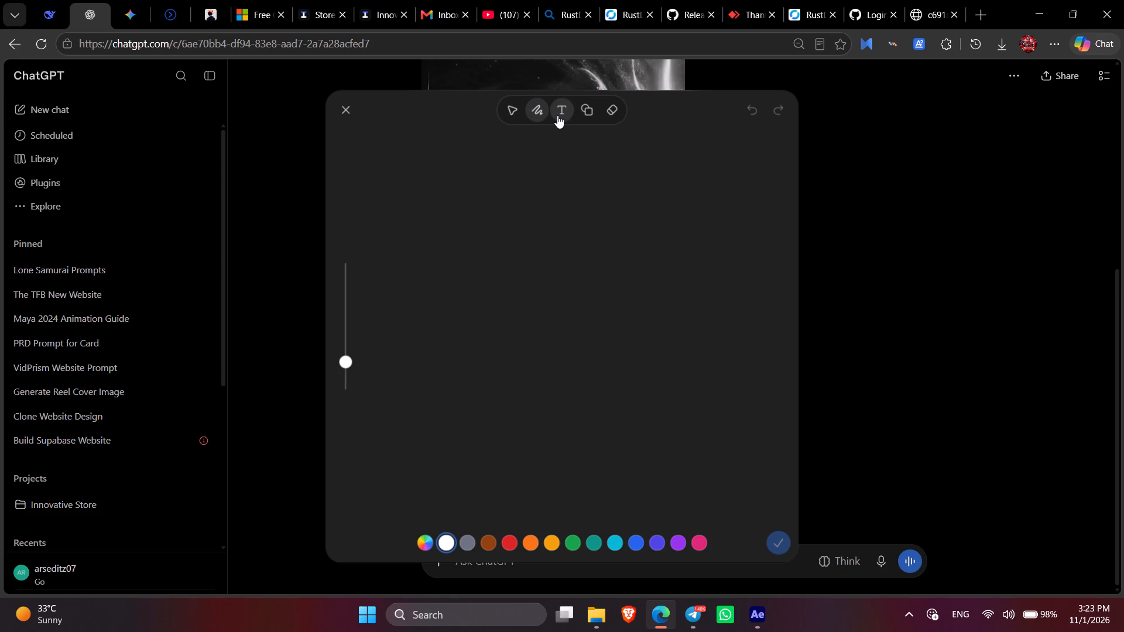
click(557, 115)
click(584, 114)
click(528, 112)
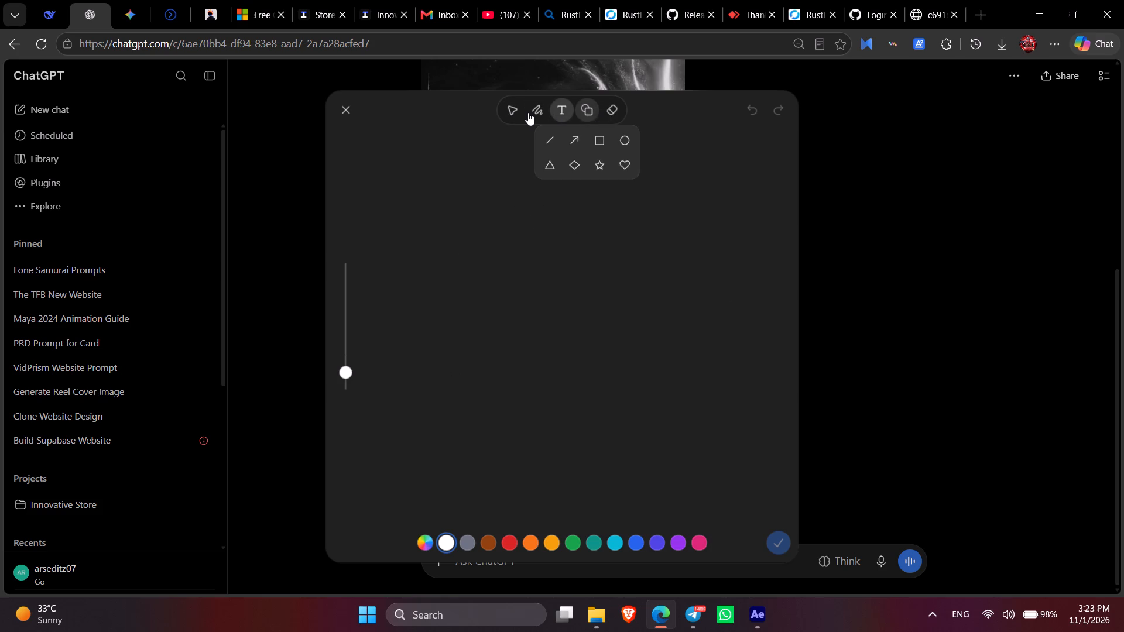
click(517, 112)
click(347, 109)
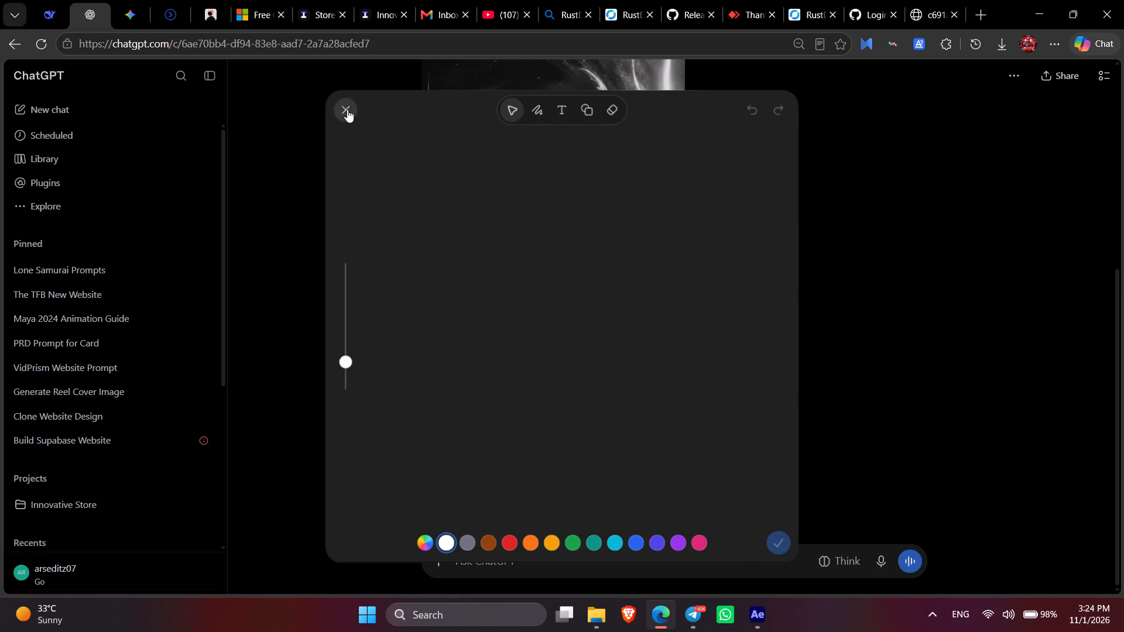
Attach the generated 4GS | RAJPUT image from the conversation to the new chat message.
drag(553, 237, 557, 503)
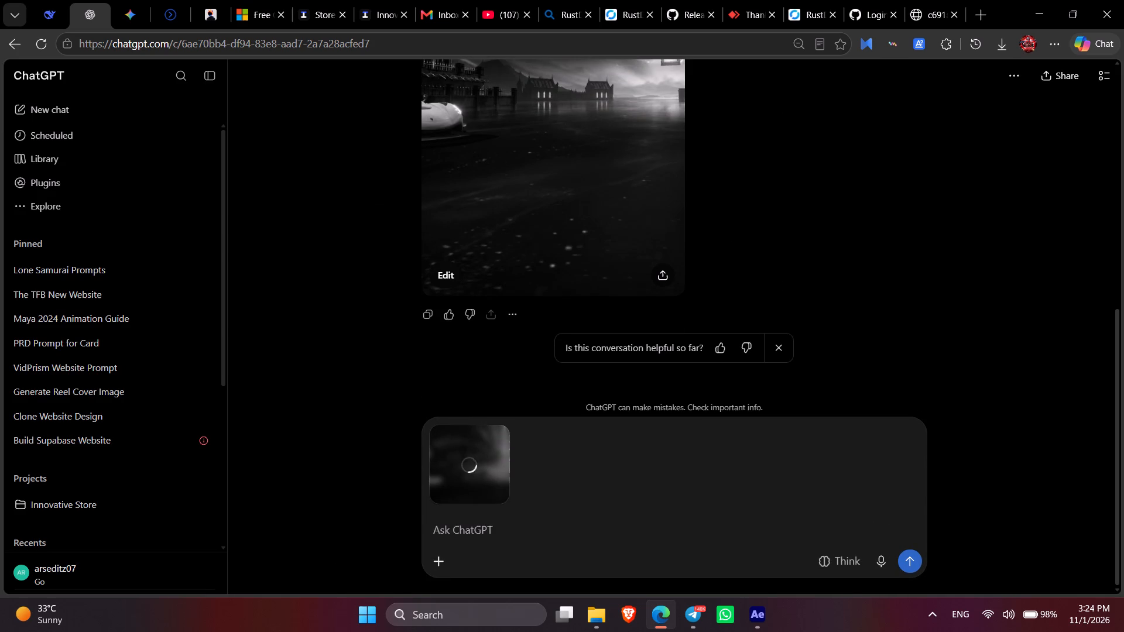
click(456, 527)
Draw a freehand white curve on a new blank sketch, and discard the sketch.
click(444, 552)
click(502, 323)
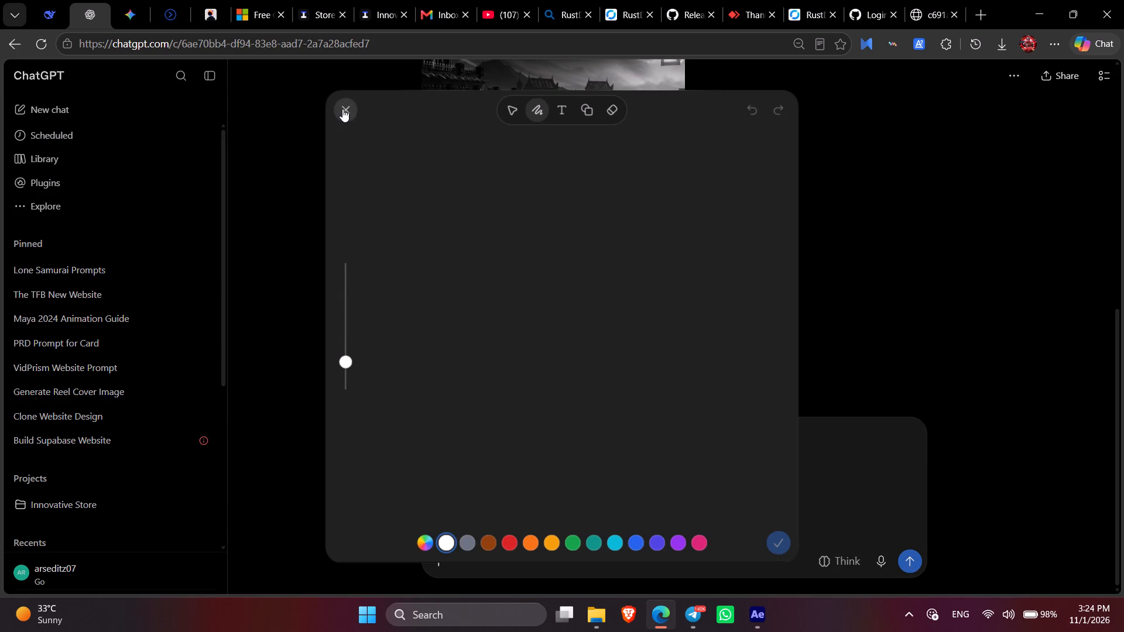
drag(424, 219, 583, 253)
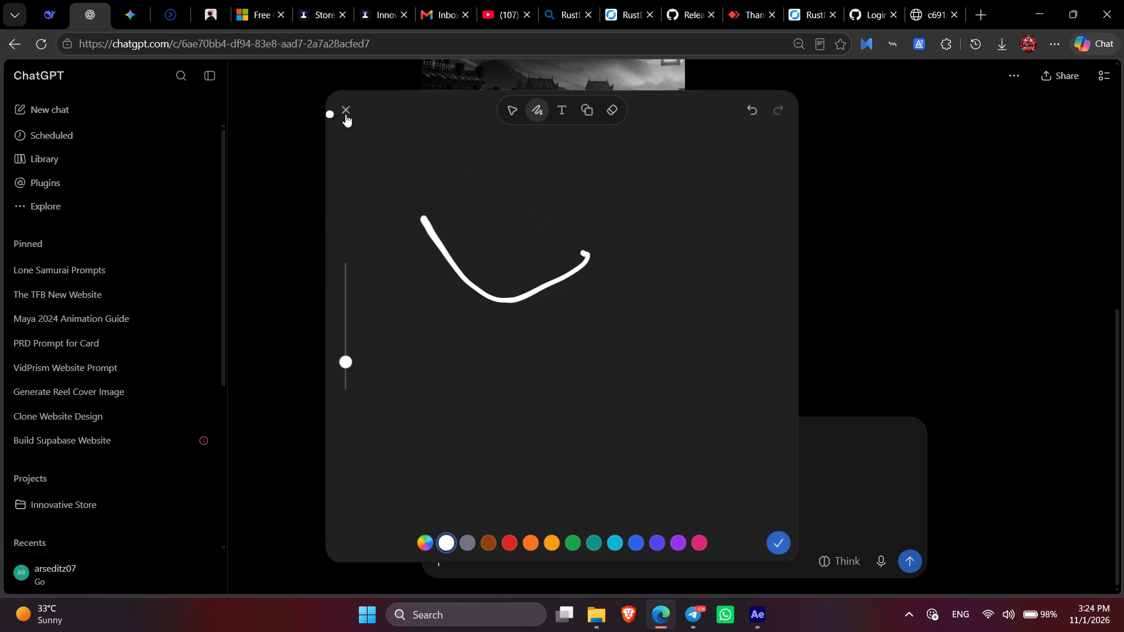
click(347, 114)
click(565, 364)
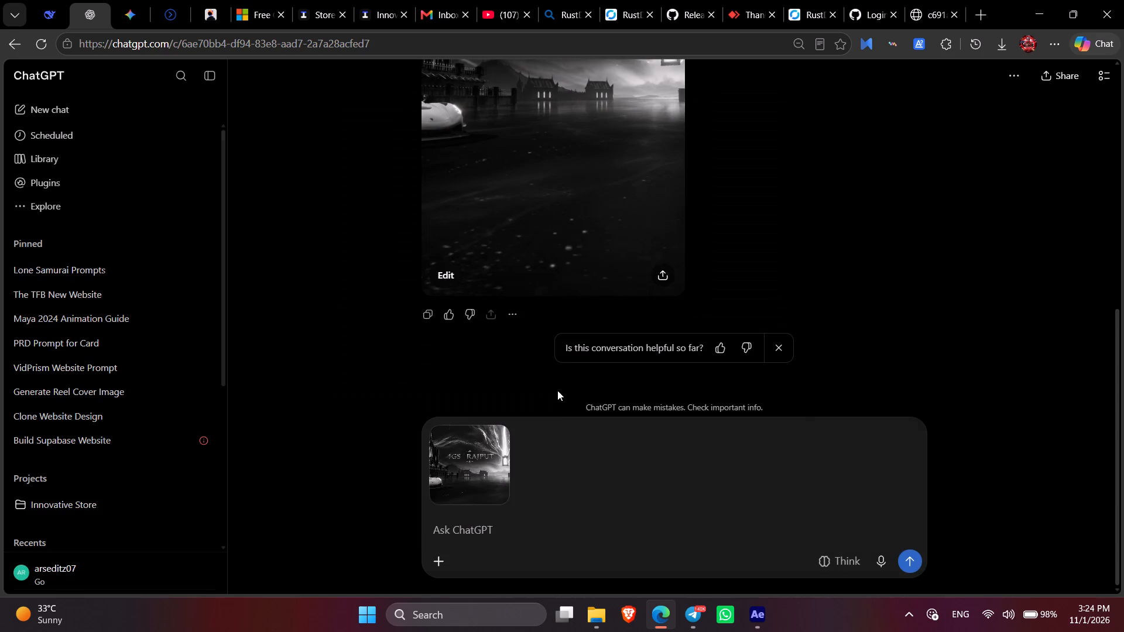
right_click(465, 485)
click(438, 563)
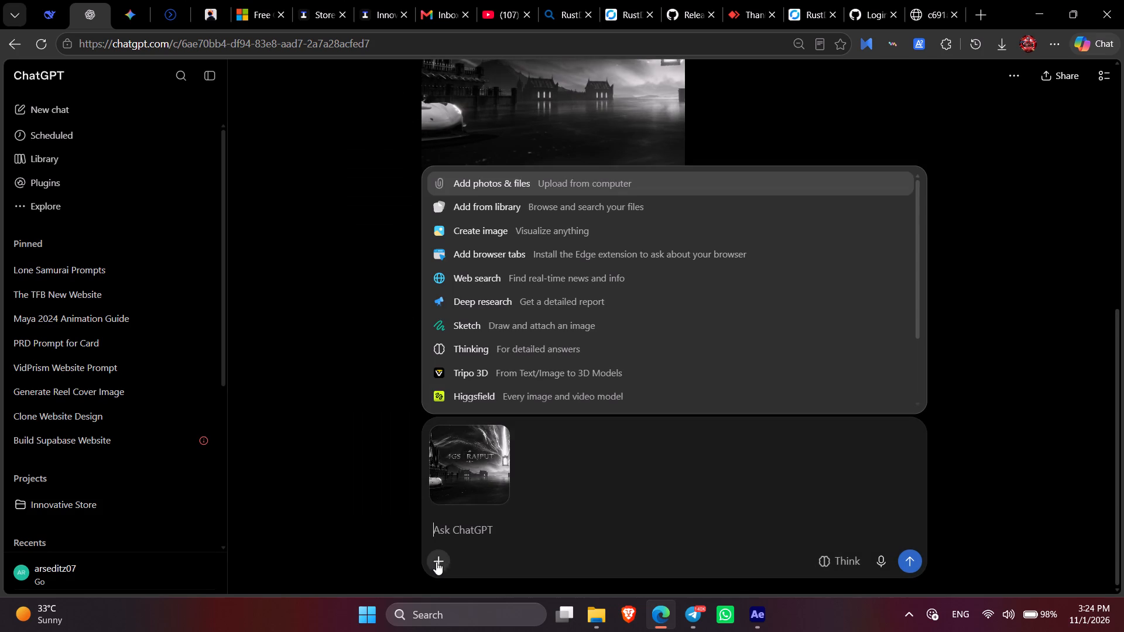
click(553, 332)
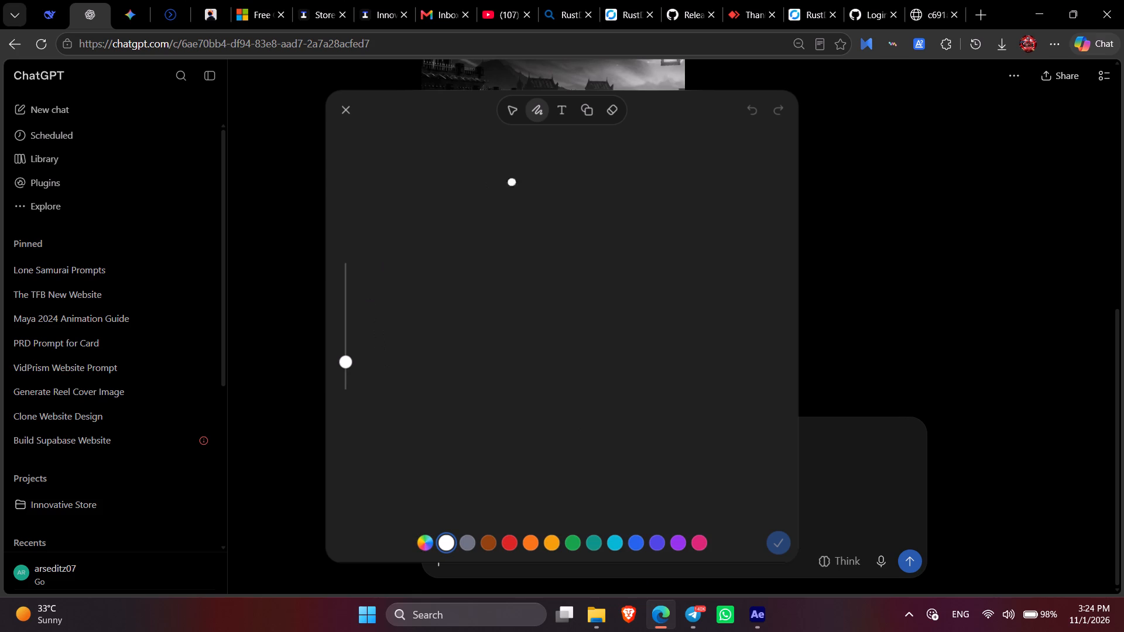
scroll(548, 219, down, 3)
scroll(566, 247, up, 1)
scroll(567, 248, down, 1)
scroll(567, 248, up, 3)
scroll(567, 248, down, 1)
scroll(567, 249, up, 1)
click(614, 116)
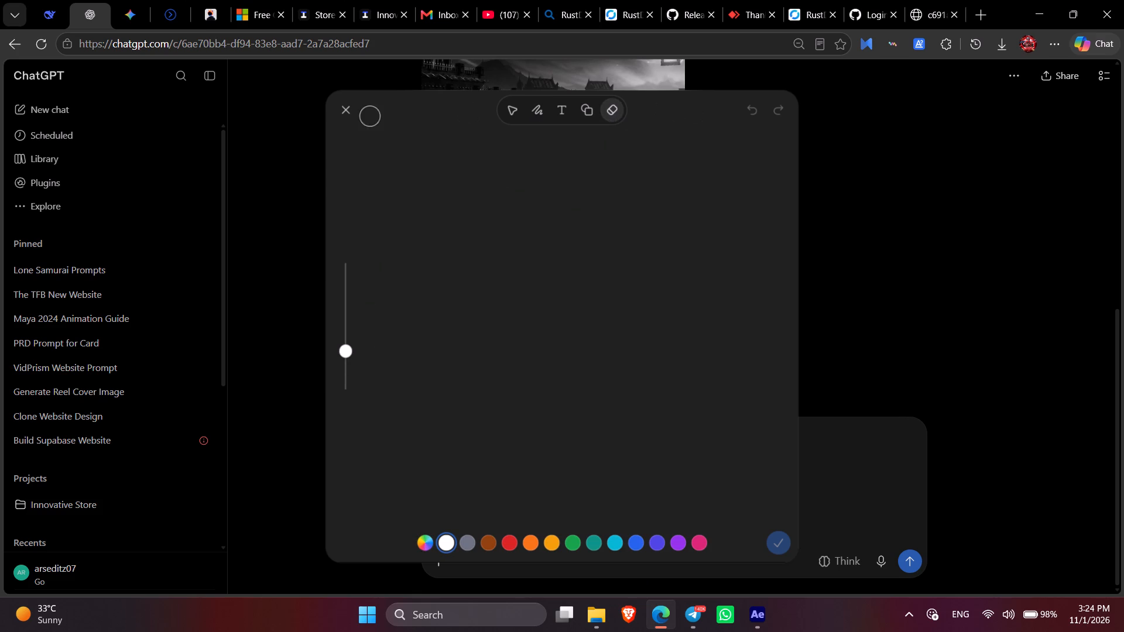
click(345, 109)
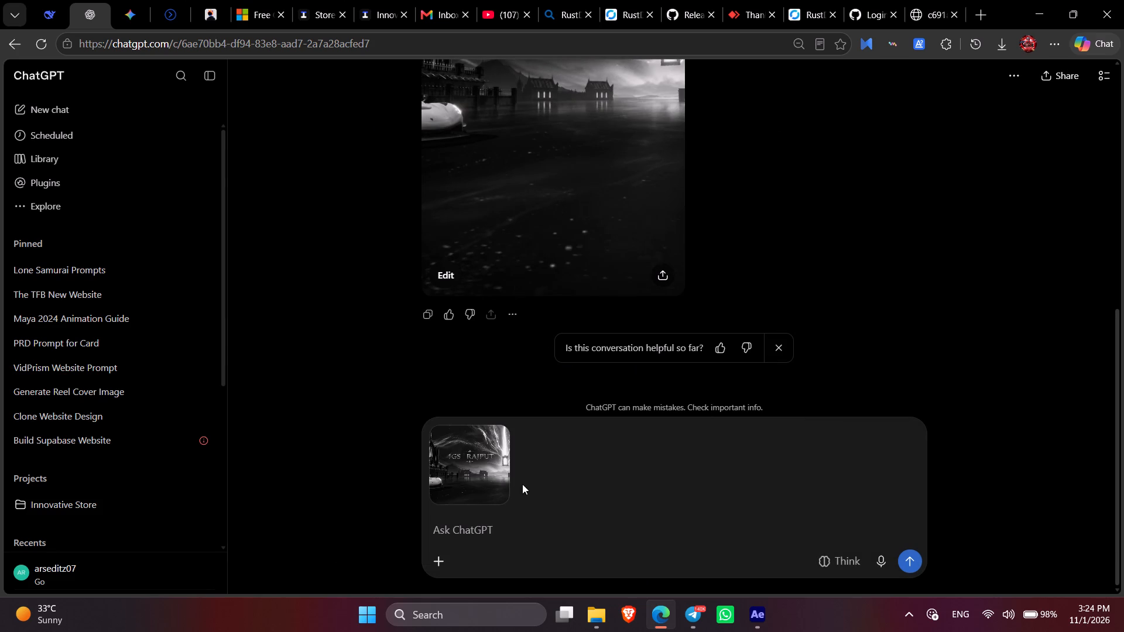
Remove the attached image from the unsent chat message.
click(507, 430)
Capture a rectangular screen snip of the whole 4GS | RAJPUT image from its tab and open it in Snipping Tool.
scroll(891, 224, down, 1)
scroll(891, 224, up, 1)
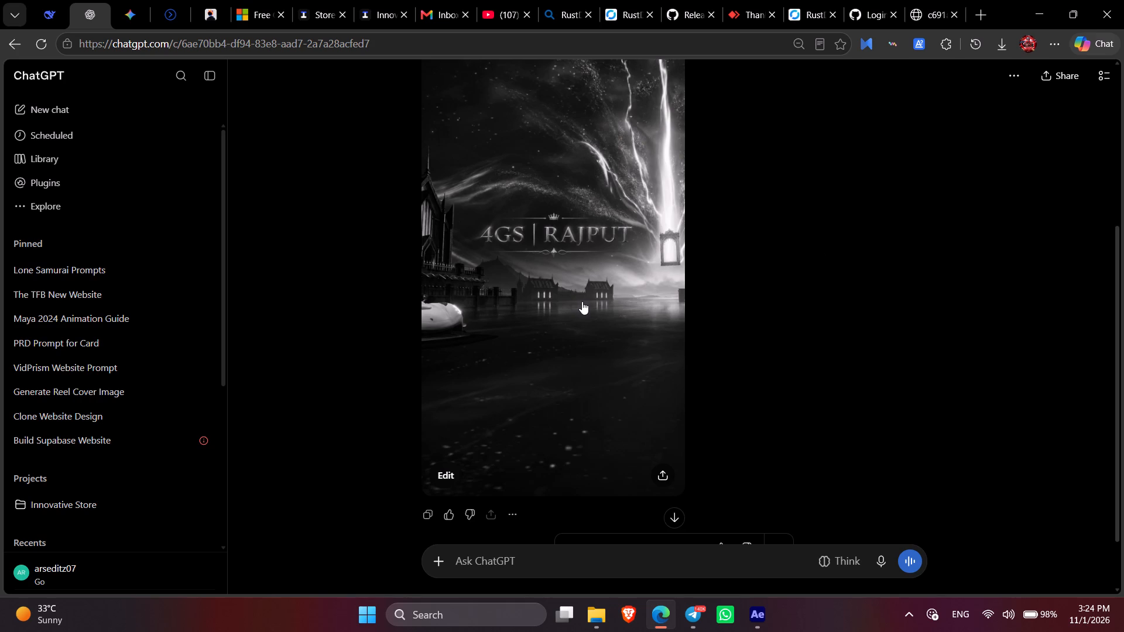
click(951, 0)
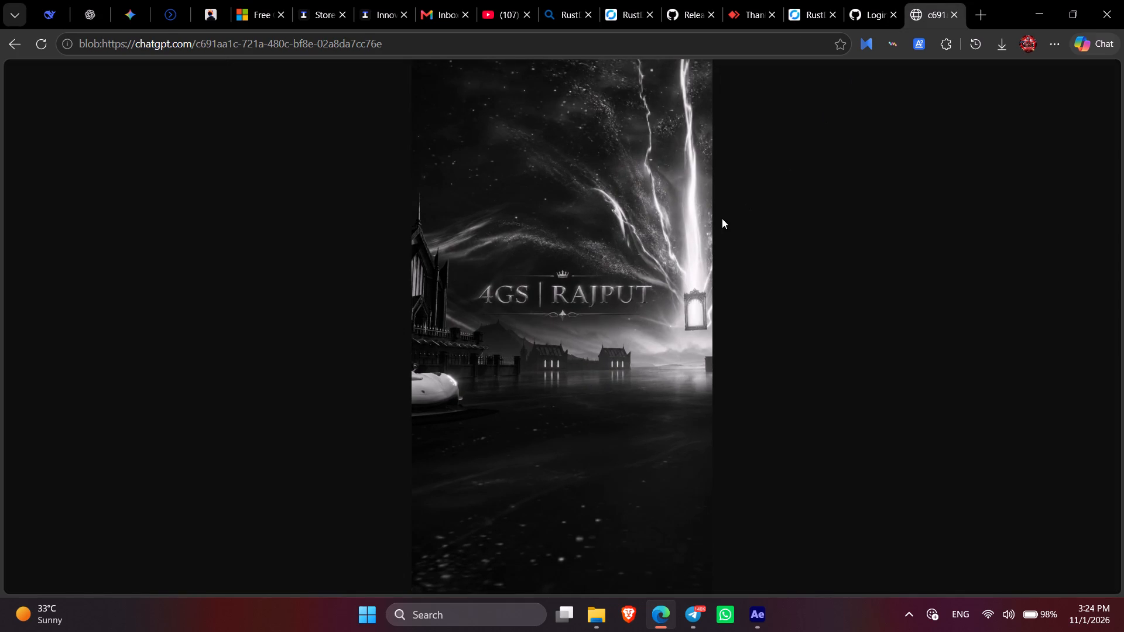
key(Print)
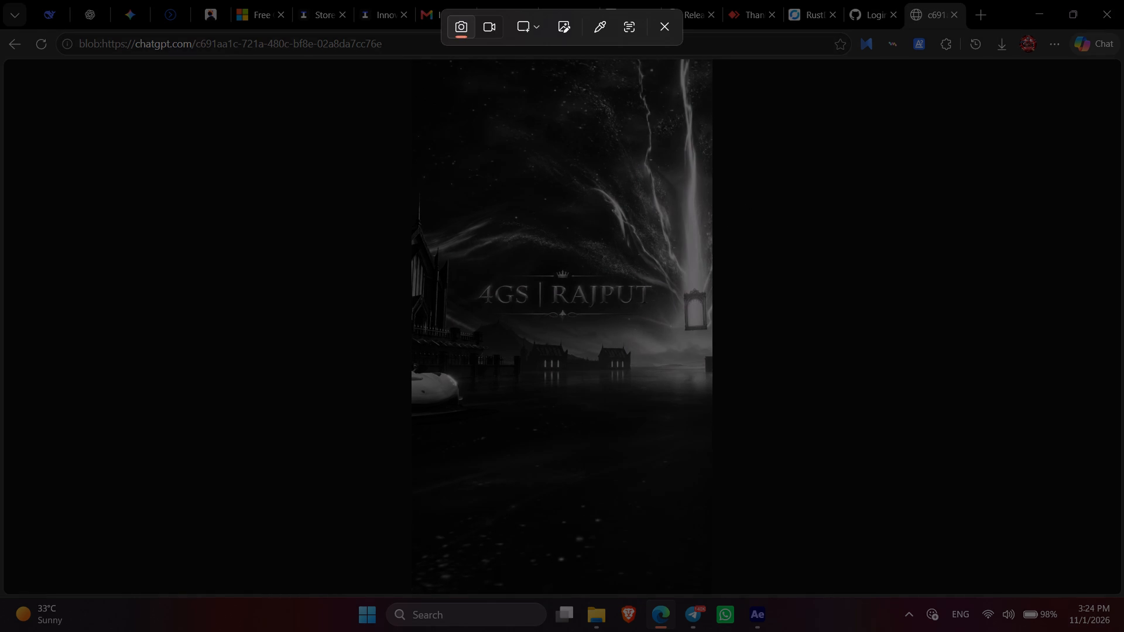
drag(410, 60, 711, 590)
click(985, 446)
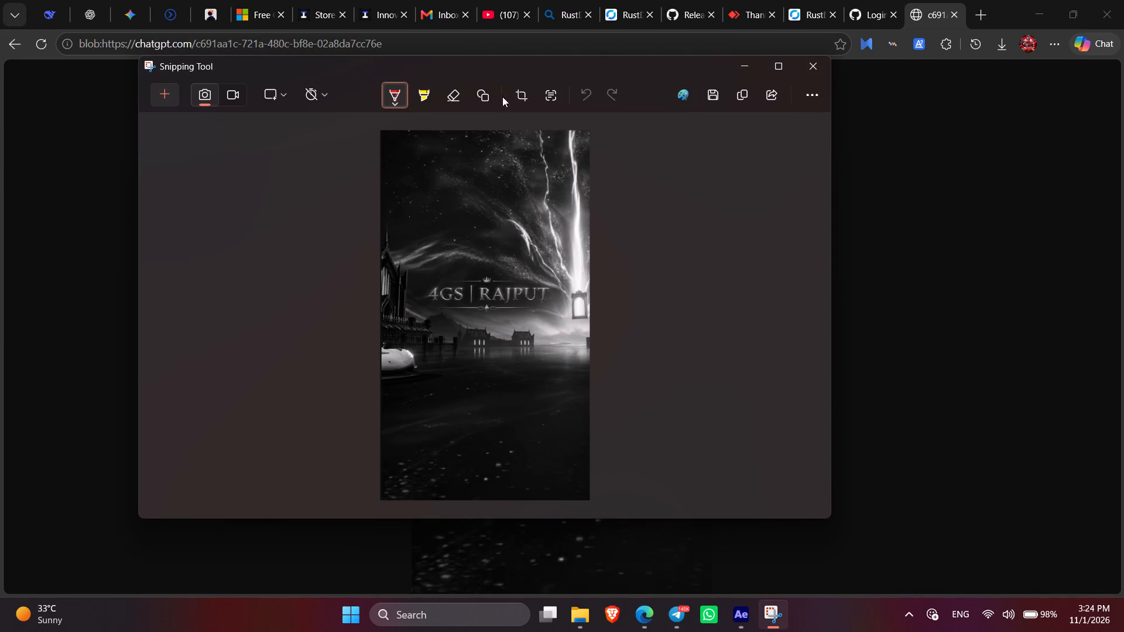
drag(410, 348, 537, 348)
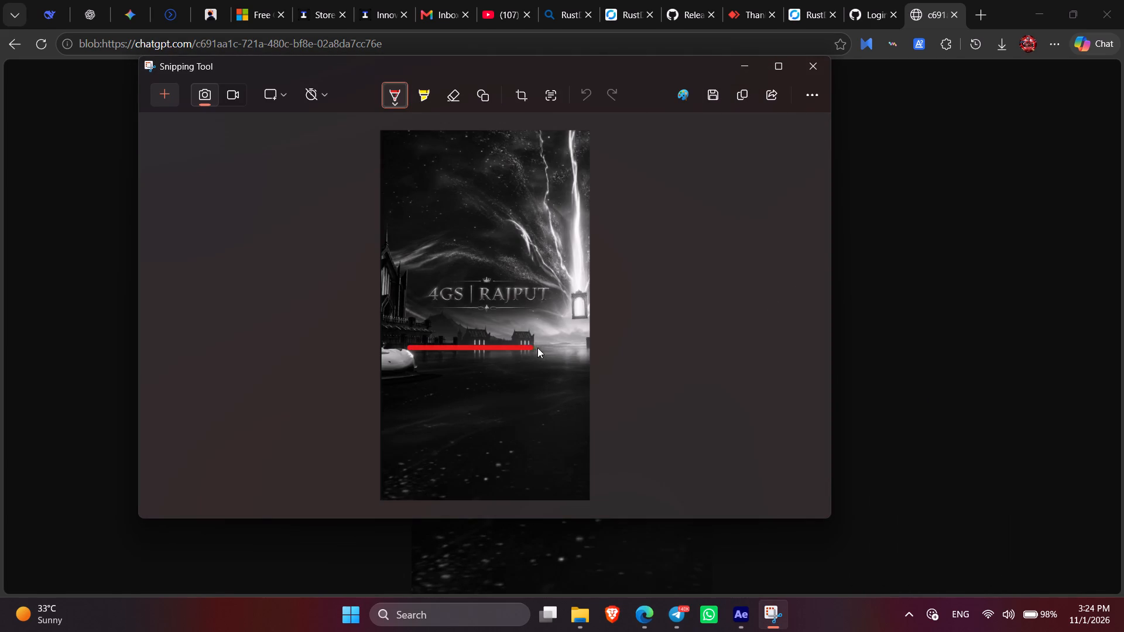
drag(537, 348, 444, 377)
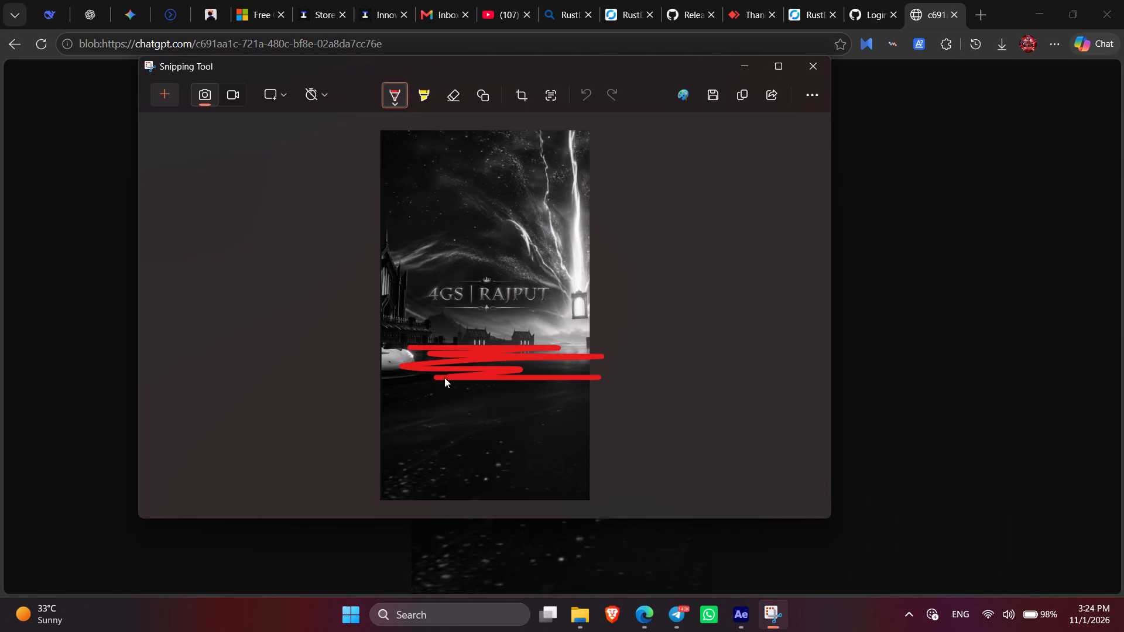
drag(444, 377, 554, 359)
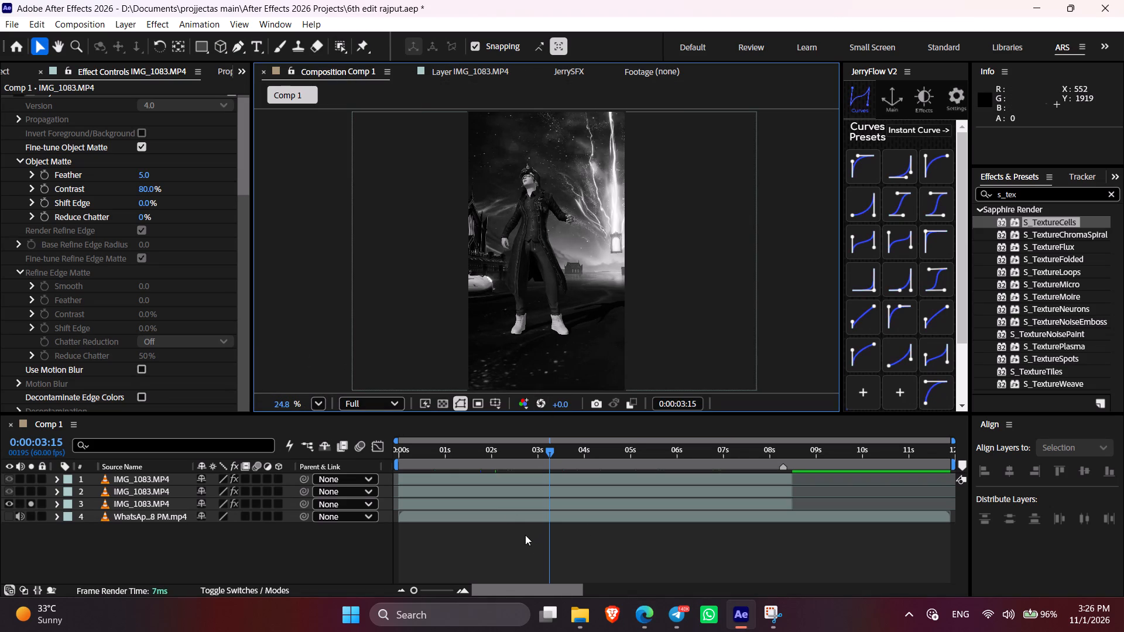
scroll(524, 532, up, 3)
scroll(524, 527, down, 1)
scroll(549, 312, up, 1)
scroll(549, 312, down, 1)
scroll(549, 312, up, 7)
key(space)
key(space)
key(space)
key(space)
key(space)
key(space)
key(space)
key(space)
key(space)
key(space)
key(space)
key(space)
key(space)
key(space)
key(space)
key(space)
key(space)
drag(554, 329, 564, 298)
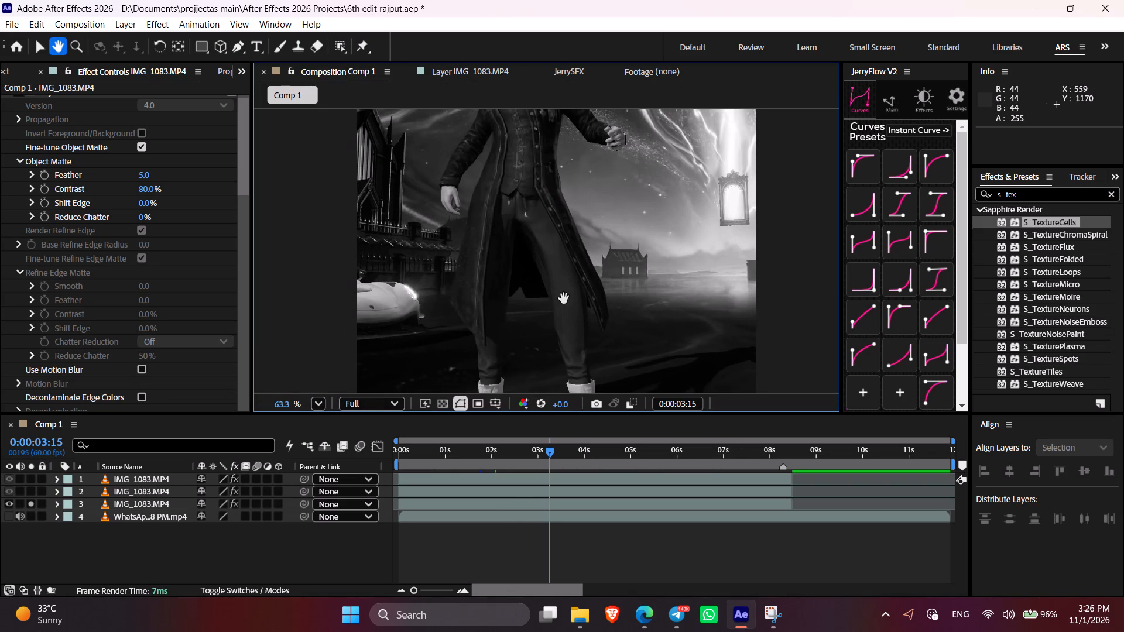
drag(564, 298, 551, 306)
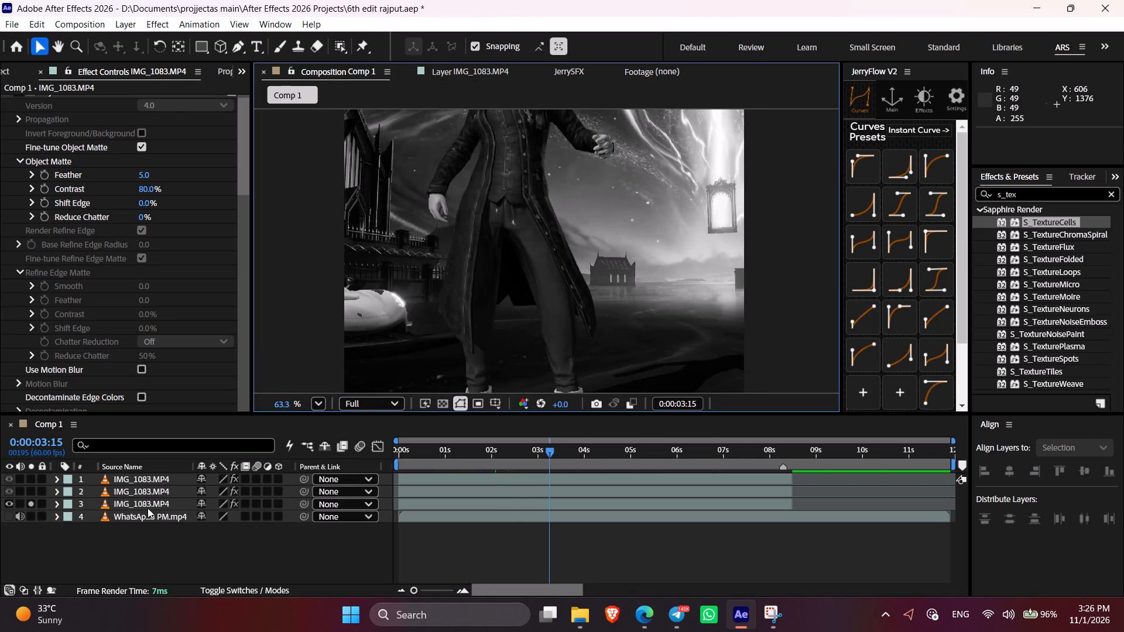
click(148, 508)
click(250, 50)
click(454, 327)
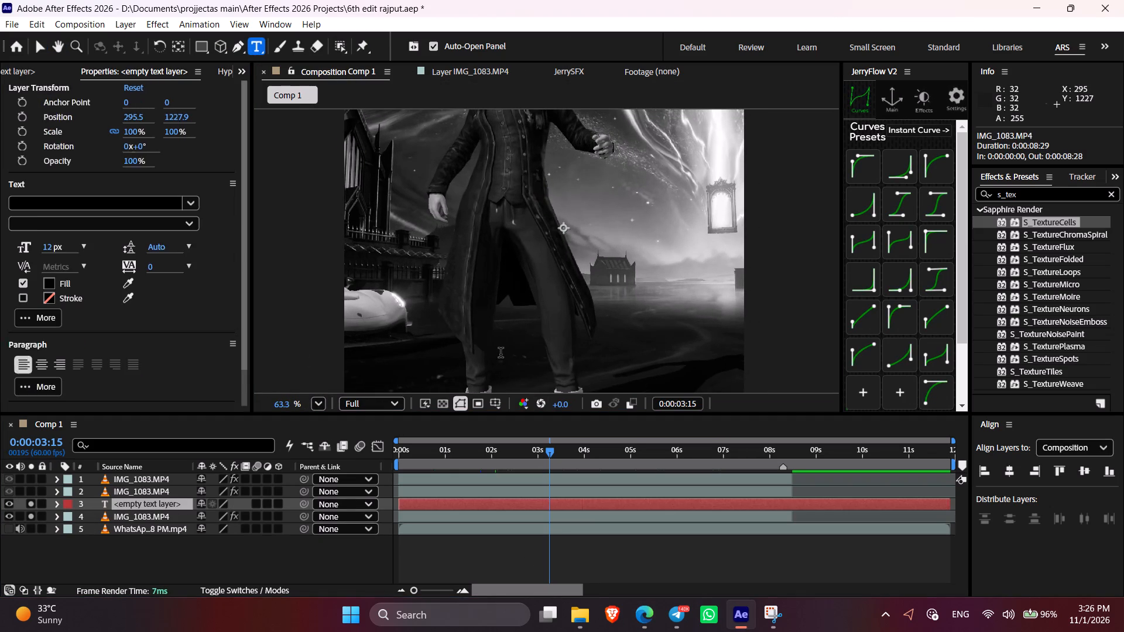
key(4)
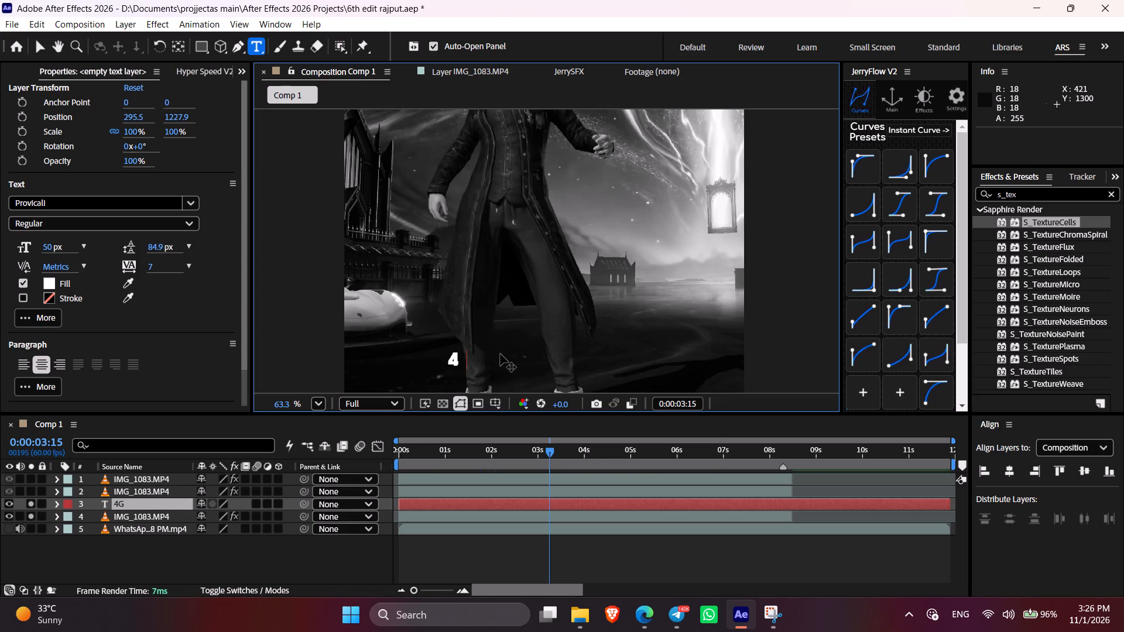
key(space)
key(shift+bar)
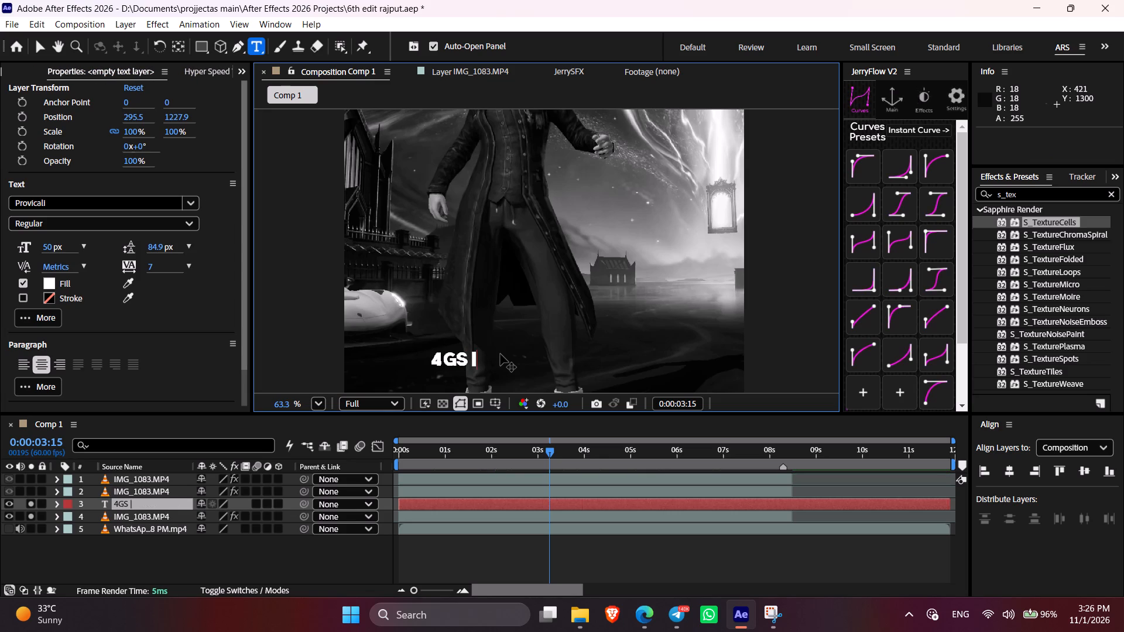
key(space)
text(RAJPUT)
click(523, 548)
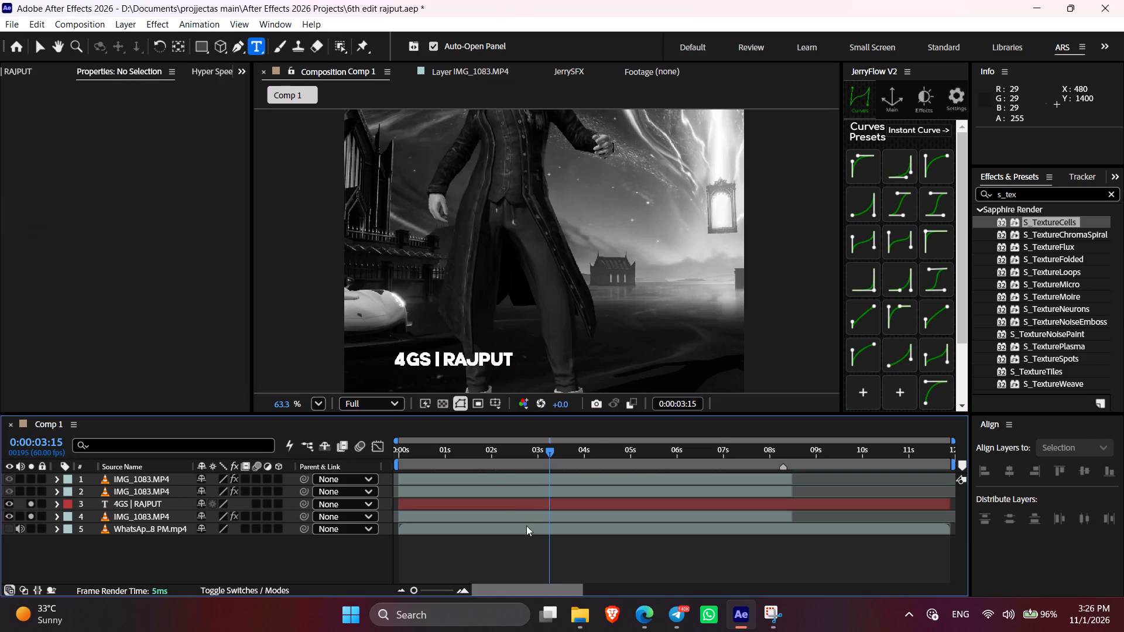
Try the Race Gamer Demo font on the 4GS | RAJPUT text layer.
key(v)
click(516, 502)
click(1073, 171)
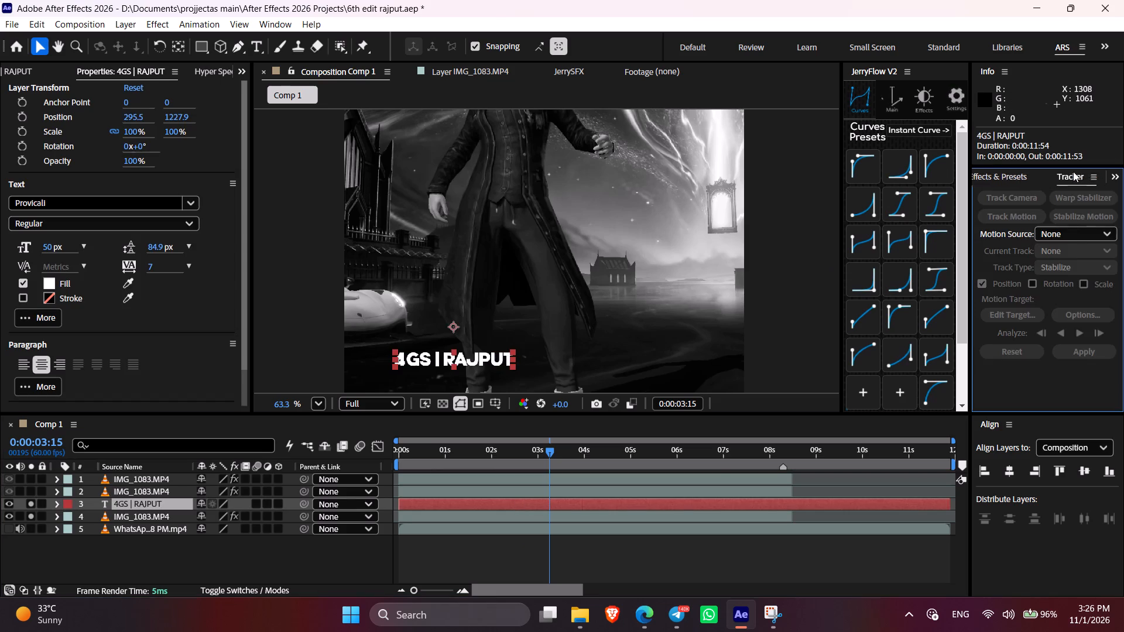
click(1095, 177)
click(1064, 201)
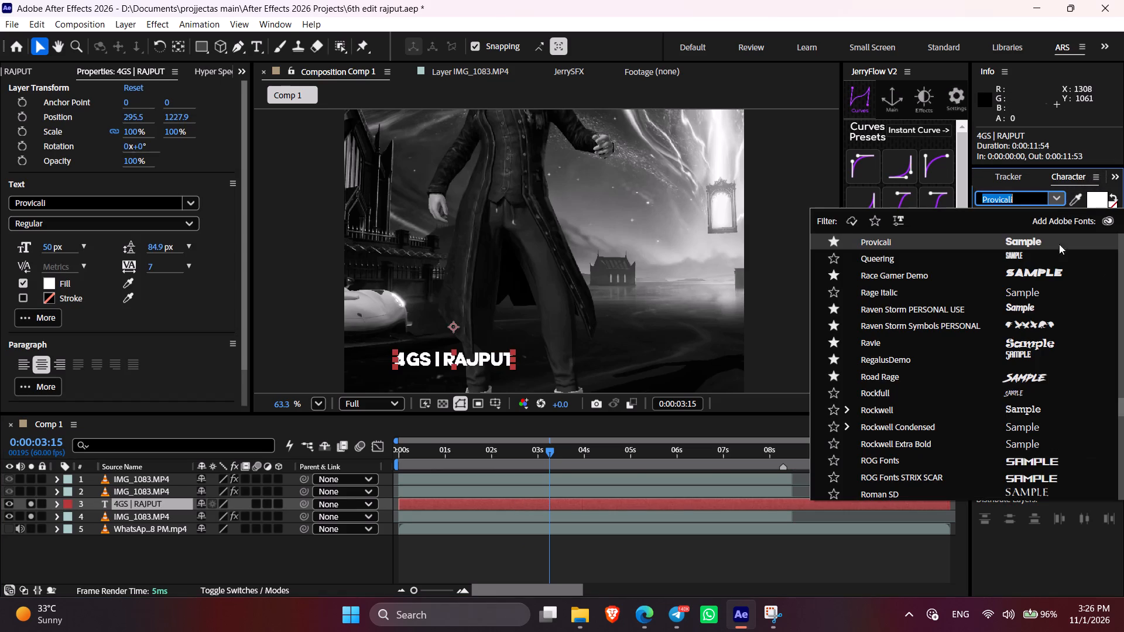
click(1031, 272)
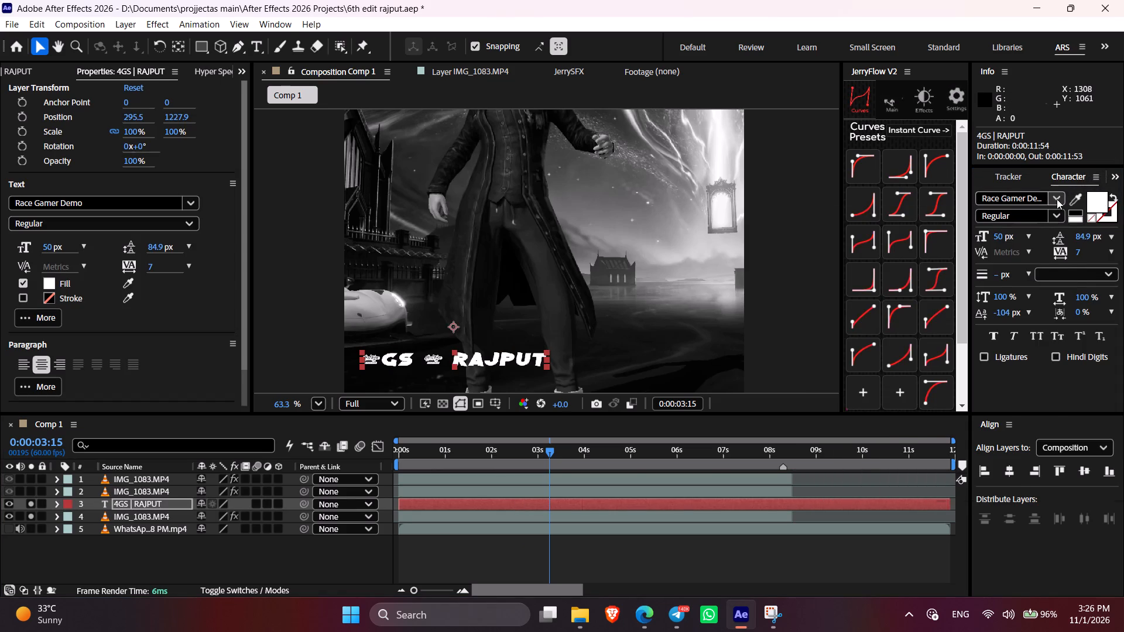
Set the 4GS | RAJPUT text's font to Trajan Pro Bold.
click(1057, 199)
drag(1120, 408, 1122, 423)
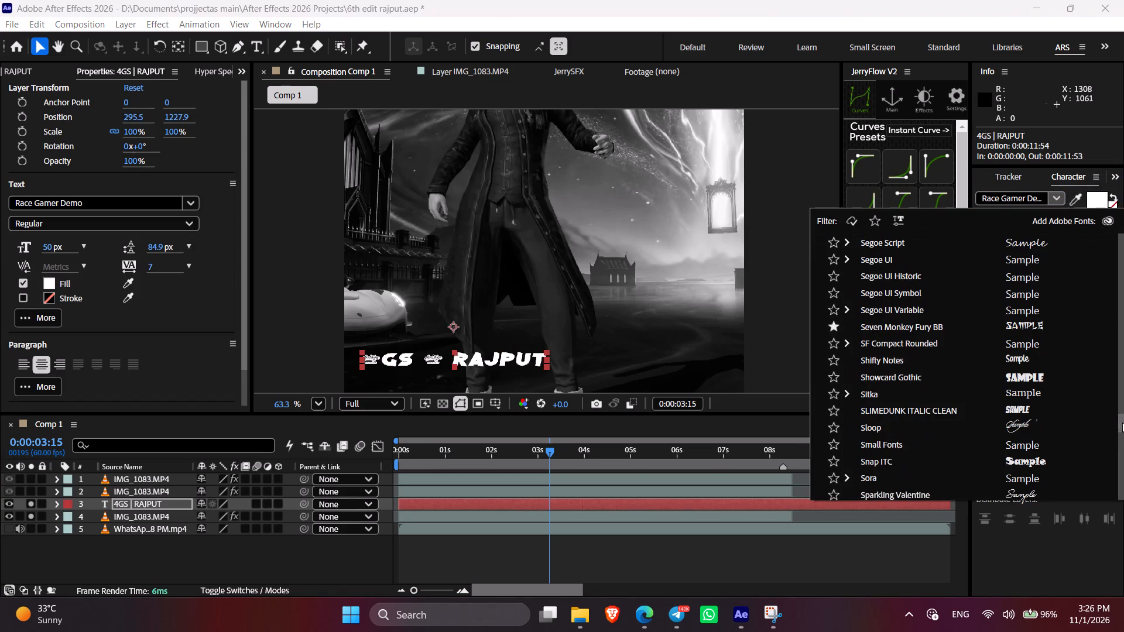
drag(1122, 423, 1123, 431)
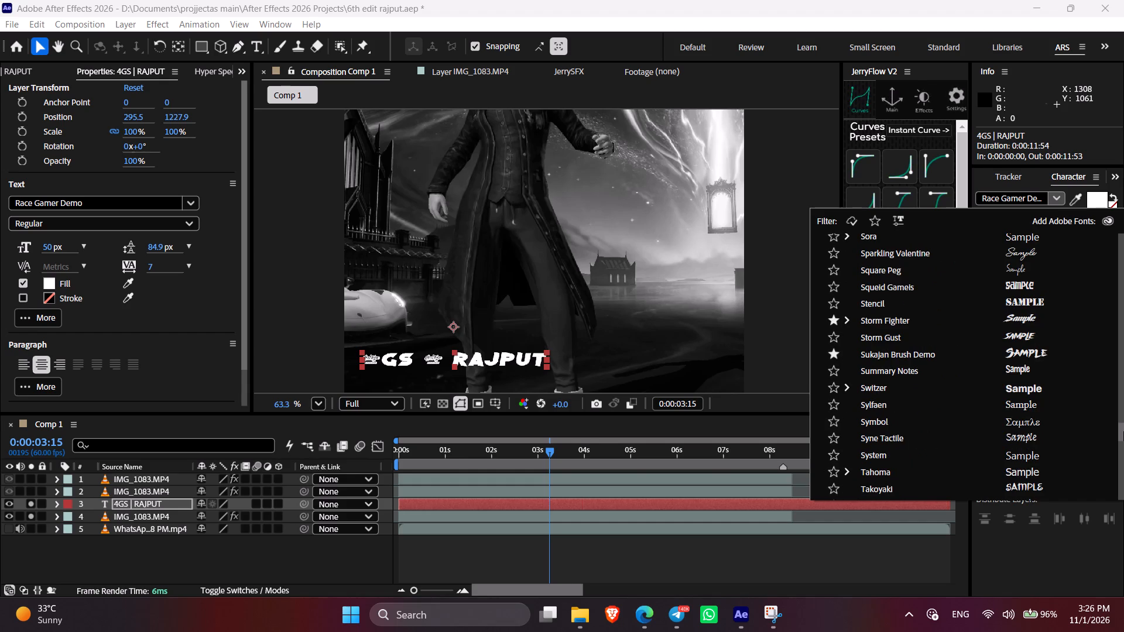
drag(1123, 431, 1118, 437)
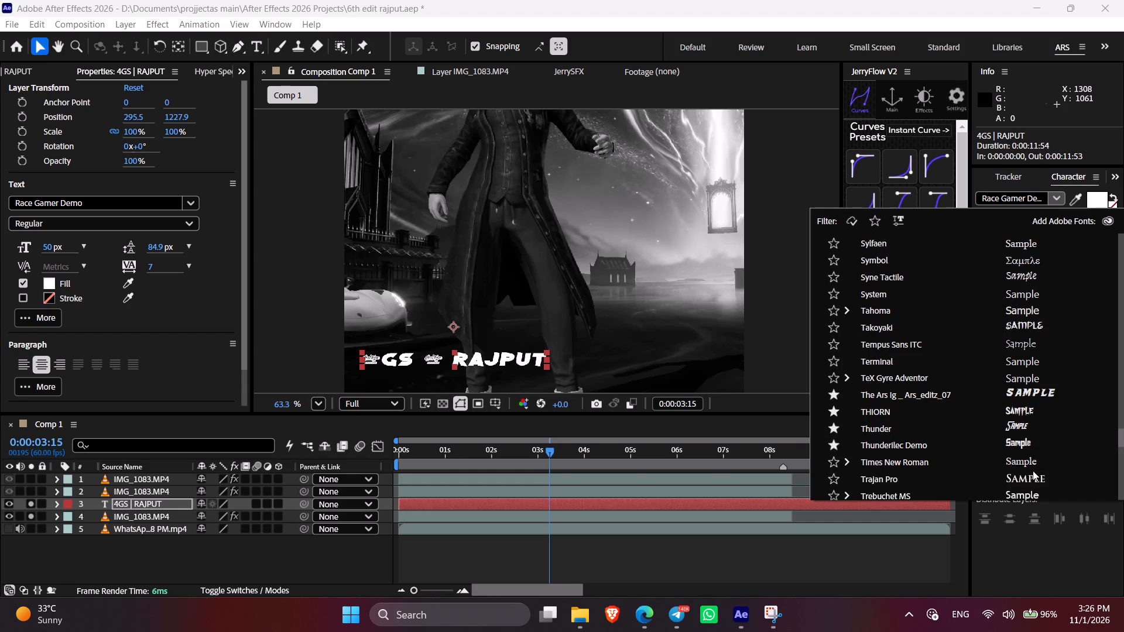
click(1029, 476)
click(522, 564)
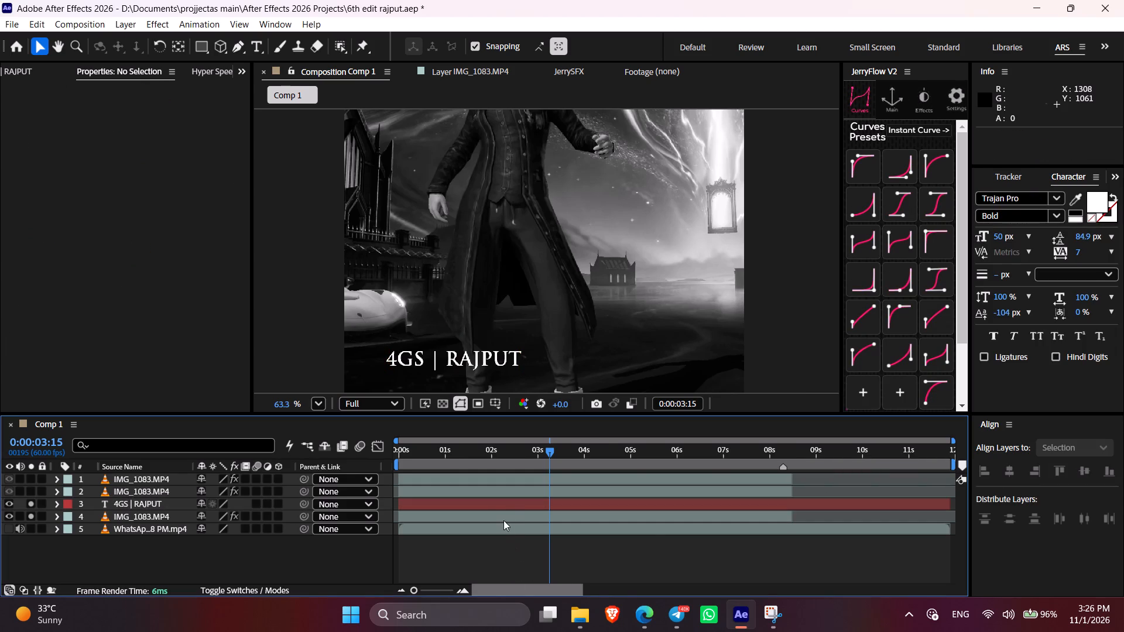
Mark Trajan Pro as a favourite in the font list.
click(499, 504)
click(1060, 195)
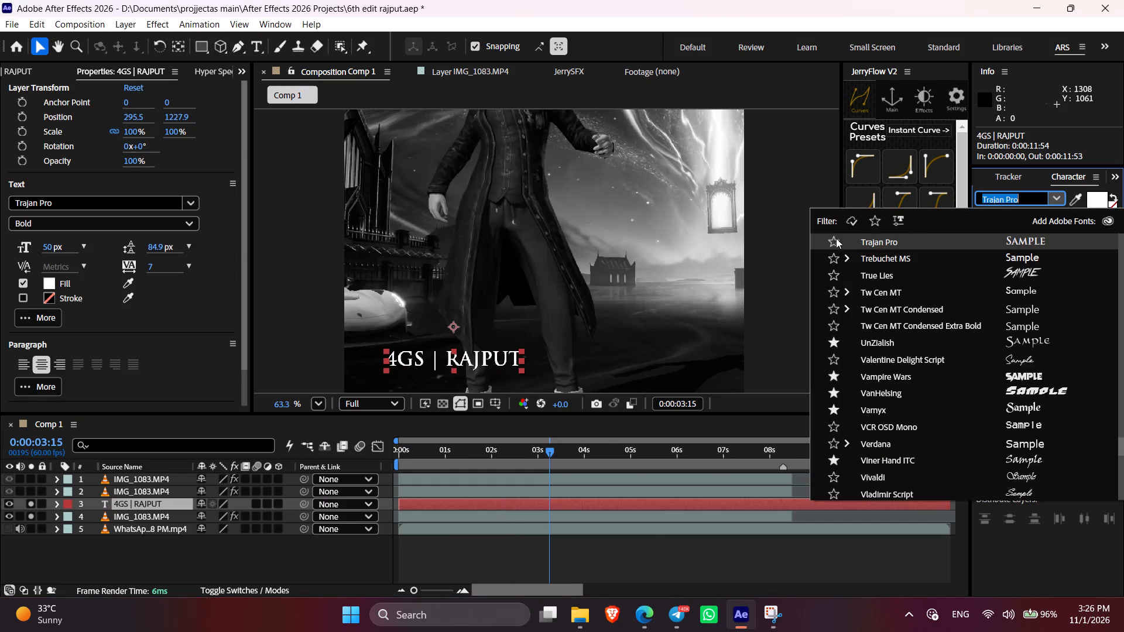
click(834, 239)
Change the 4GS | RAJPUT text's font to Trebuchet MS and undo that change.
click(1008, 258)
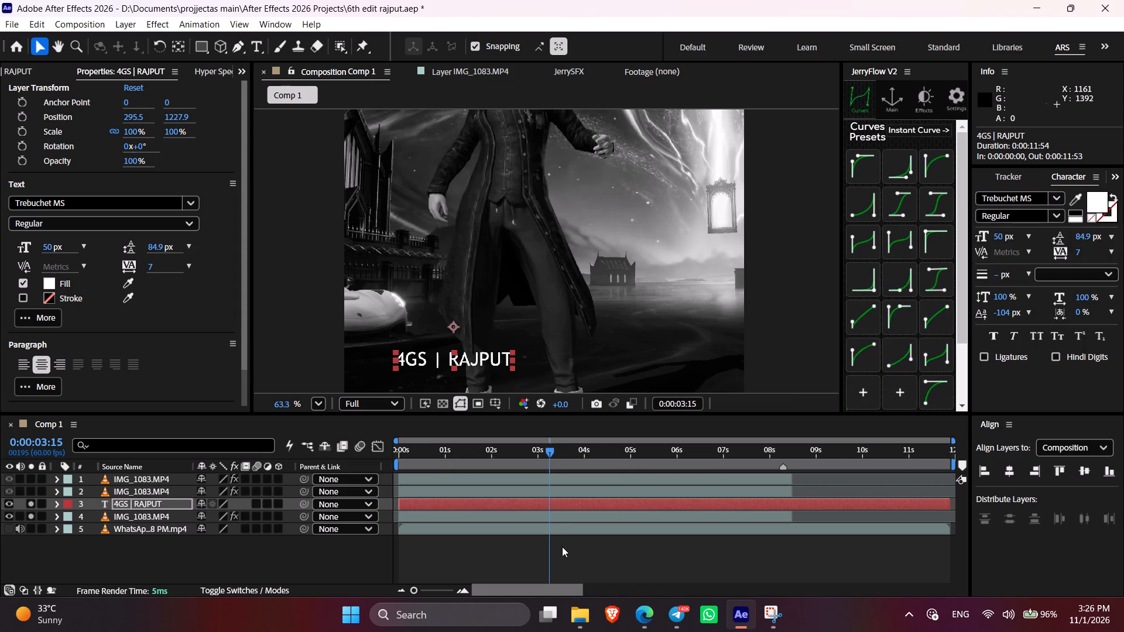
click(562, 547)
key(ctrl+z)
Set the tracking of the 4GS | RAJPUT text to 0.
click(523, 504)
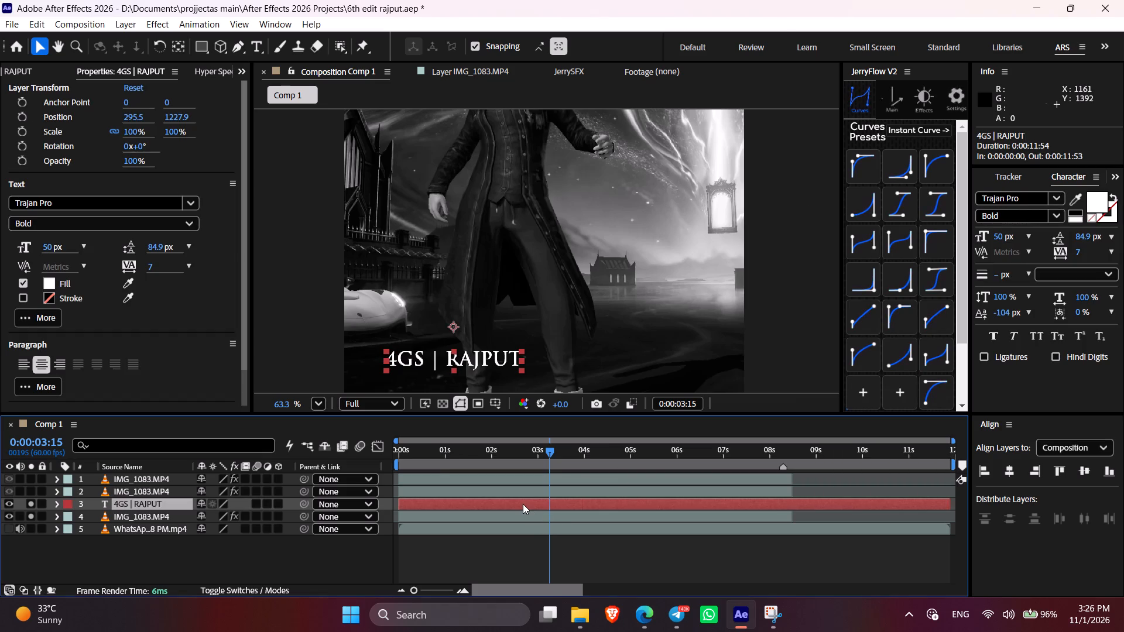
key(v)
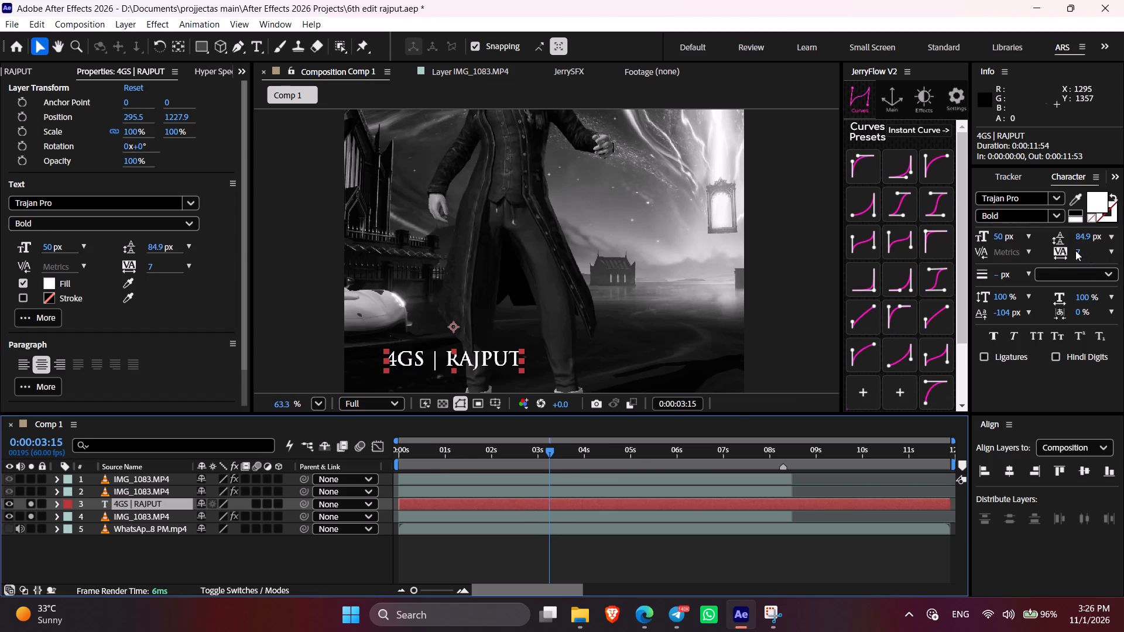
click(1080, 251)
key(0)
click(568, 548)
Move the 4GS | RAJPUT text to the horizontal centre of the frame, at about 592, 1040, near the horizon.
click(534, 506)
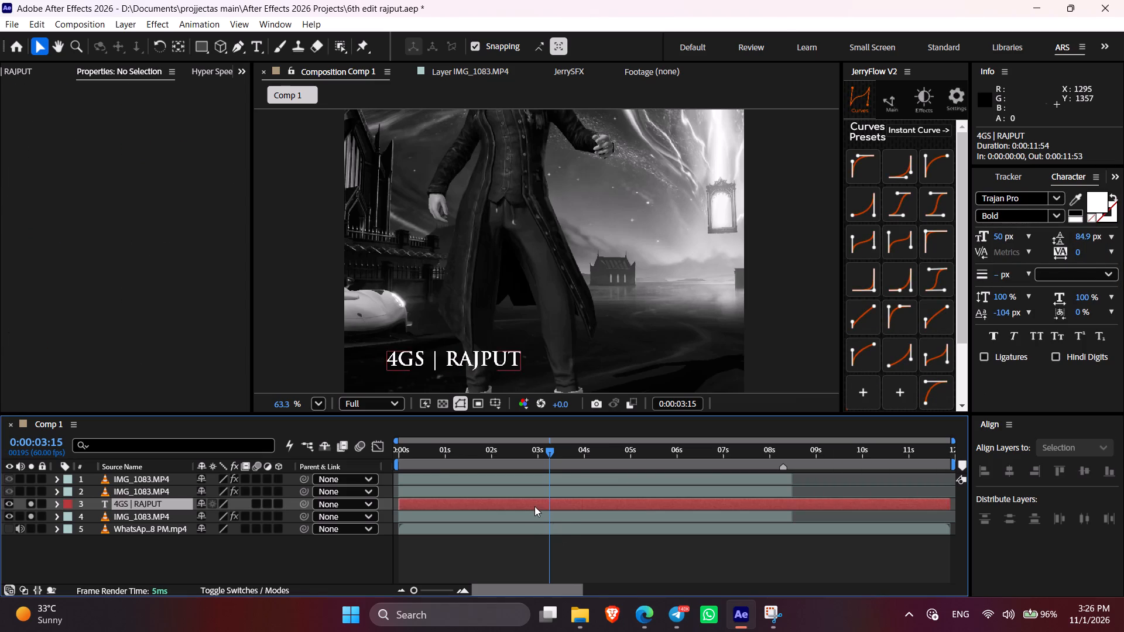
drag(484, 361, 588, 212)
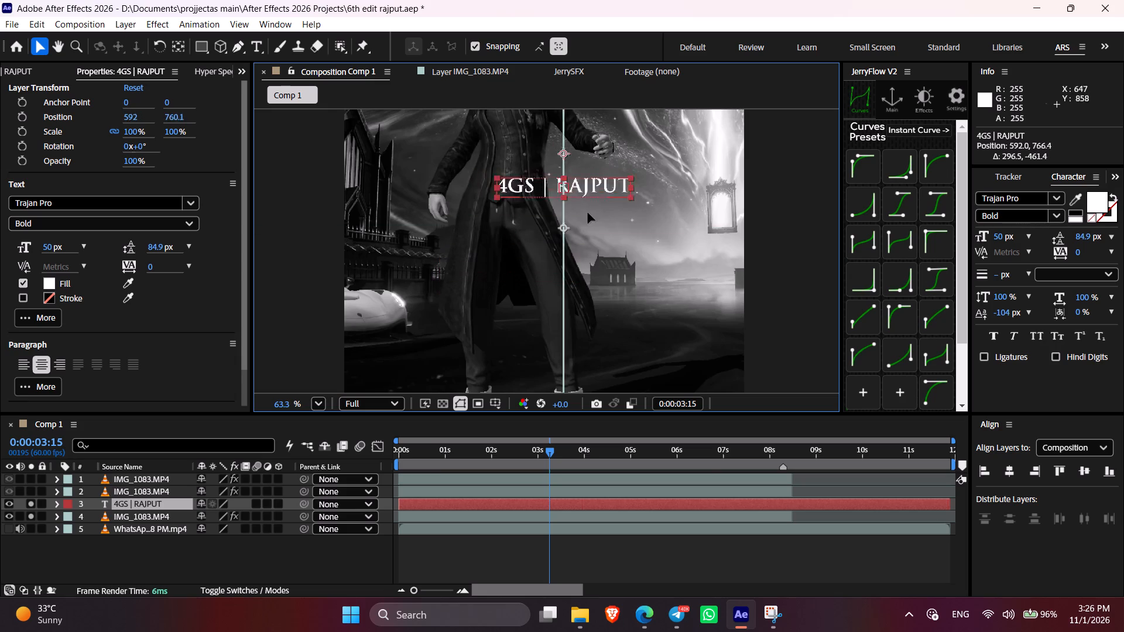
drag(588, 212, 582, 291)
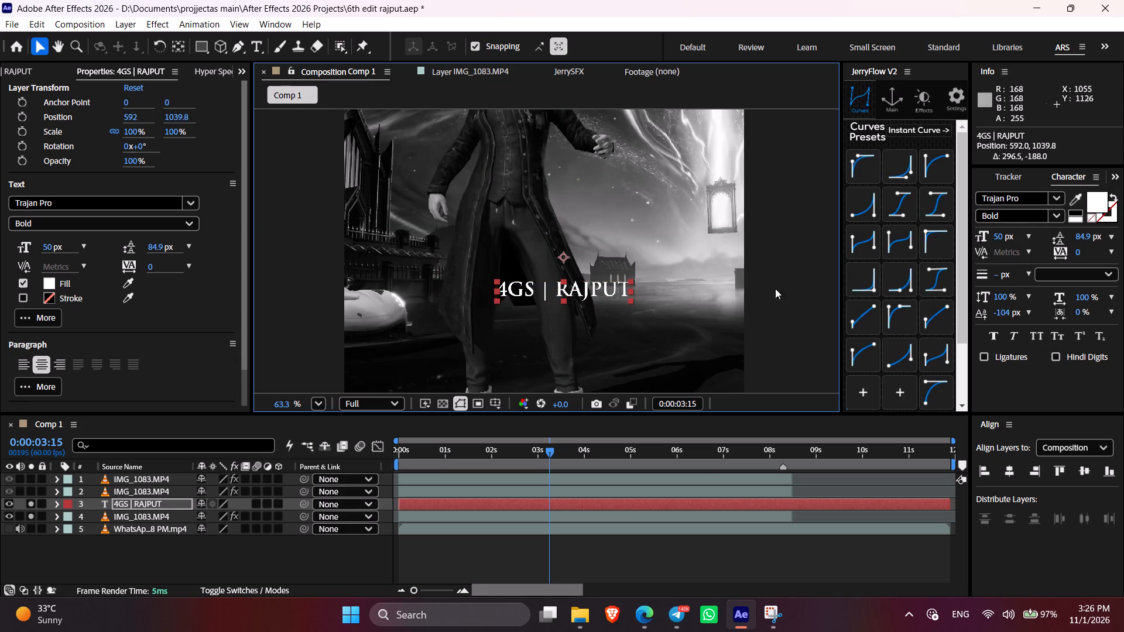
Set the font size of the 4GS | RAJPUT text to 119 px.
drag(1002, 237, 1063, 240)
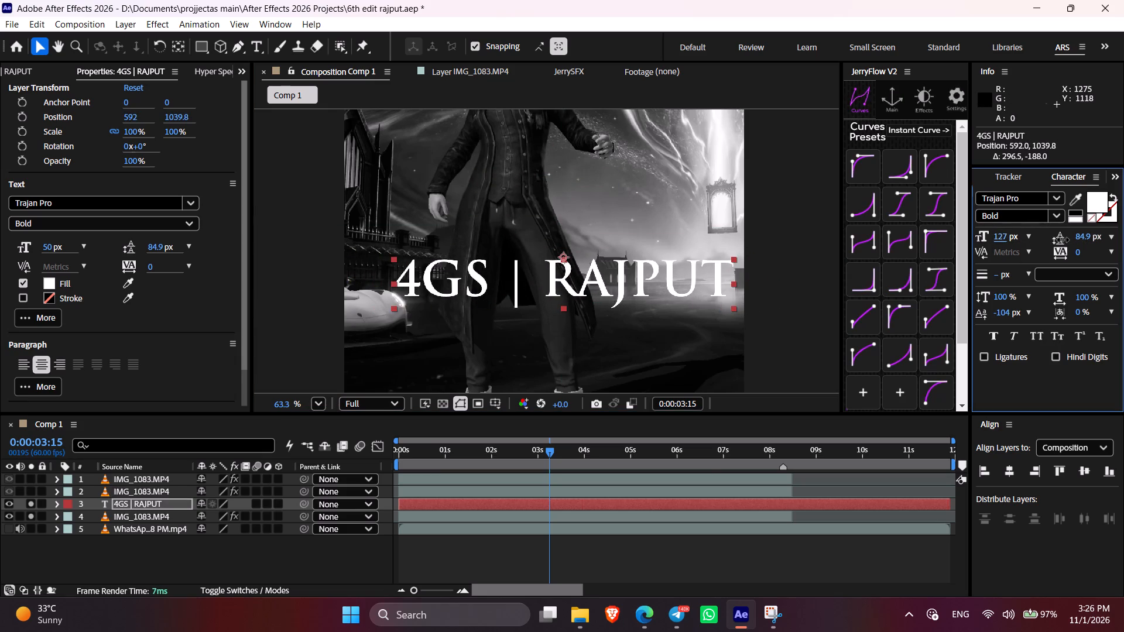
drag(1063, 240, 1056, 239)
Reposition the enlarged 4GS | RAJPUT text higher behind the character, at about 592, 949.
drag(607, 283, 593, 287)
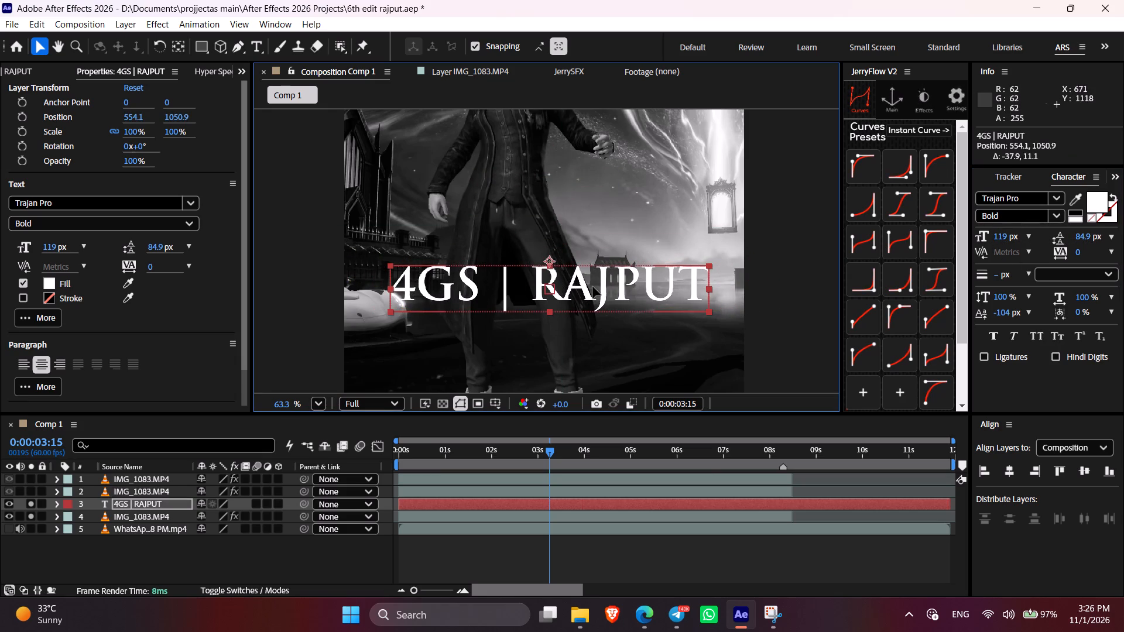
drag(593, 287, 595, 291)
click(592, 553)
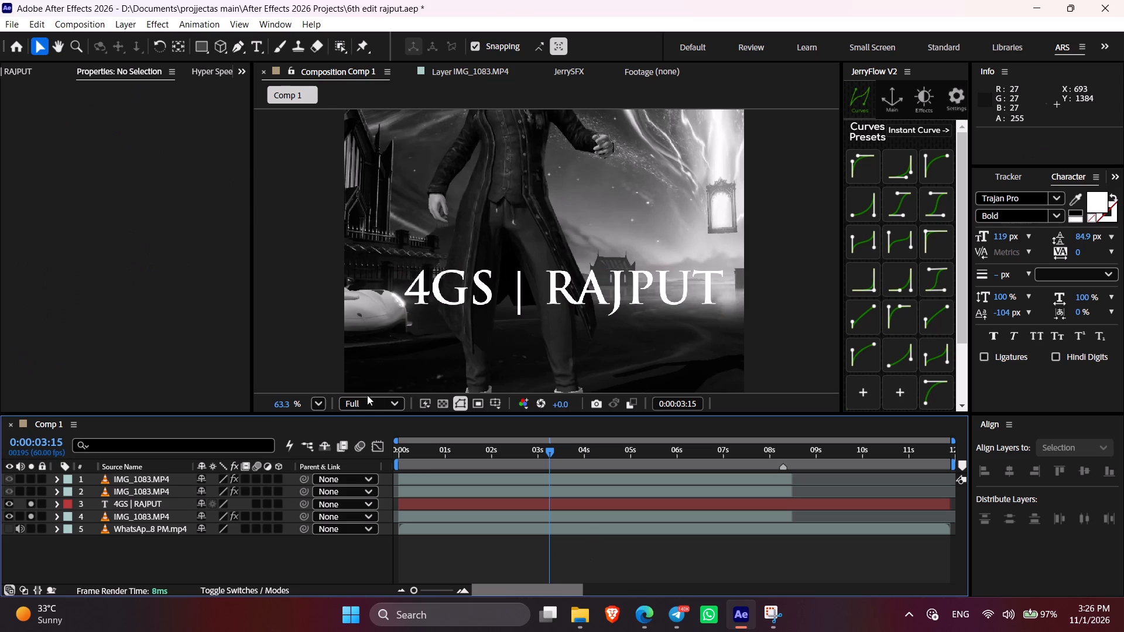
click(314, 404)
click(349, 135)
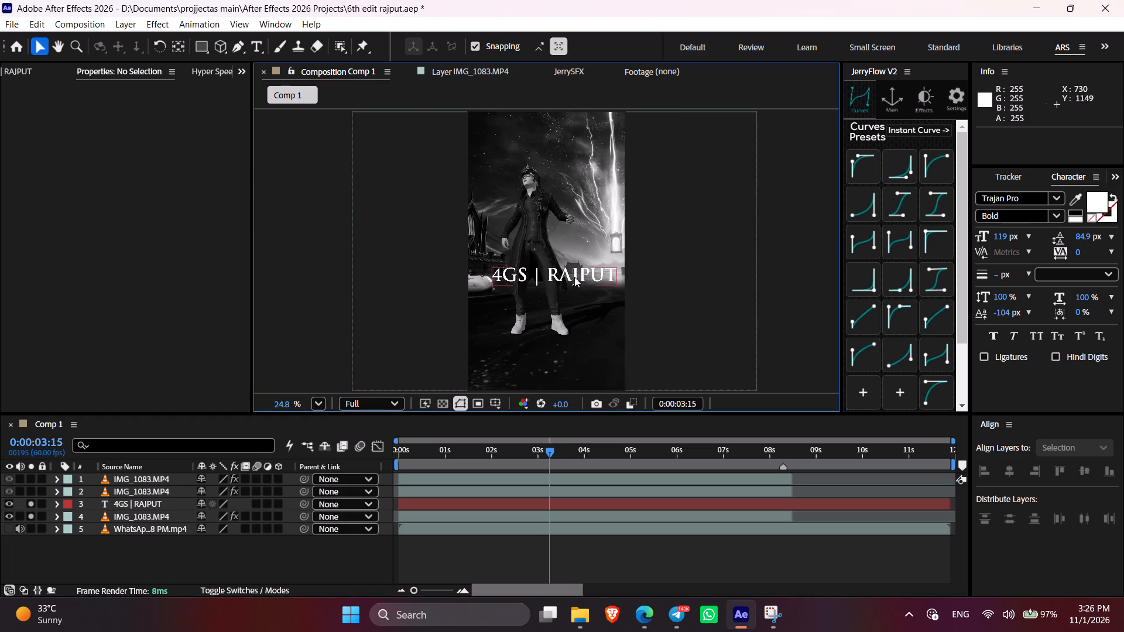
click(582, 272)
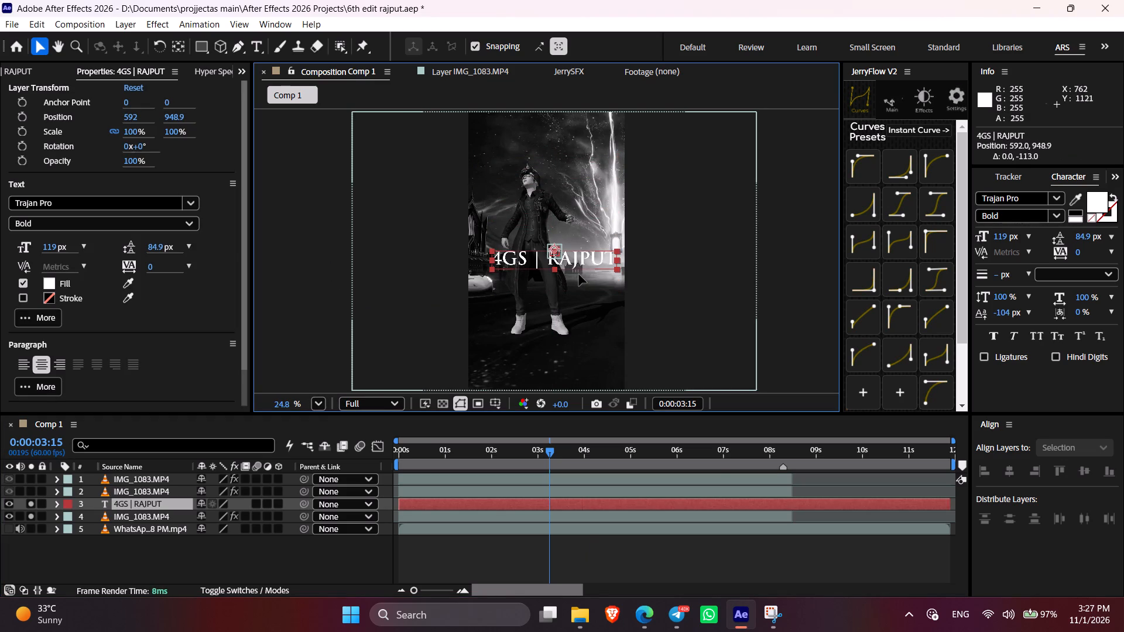
Align the 4GS | RAJPUT text to the horizontal and vertical centre of the composition.
click(1014, 469)
click(1080, 472)
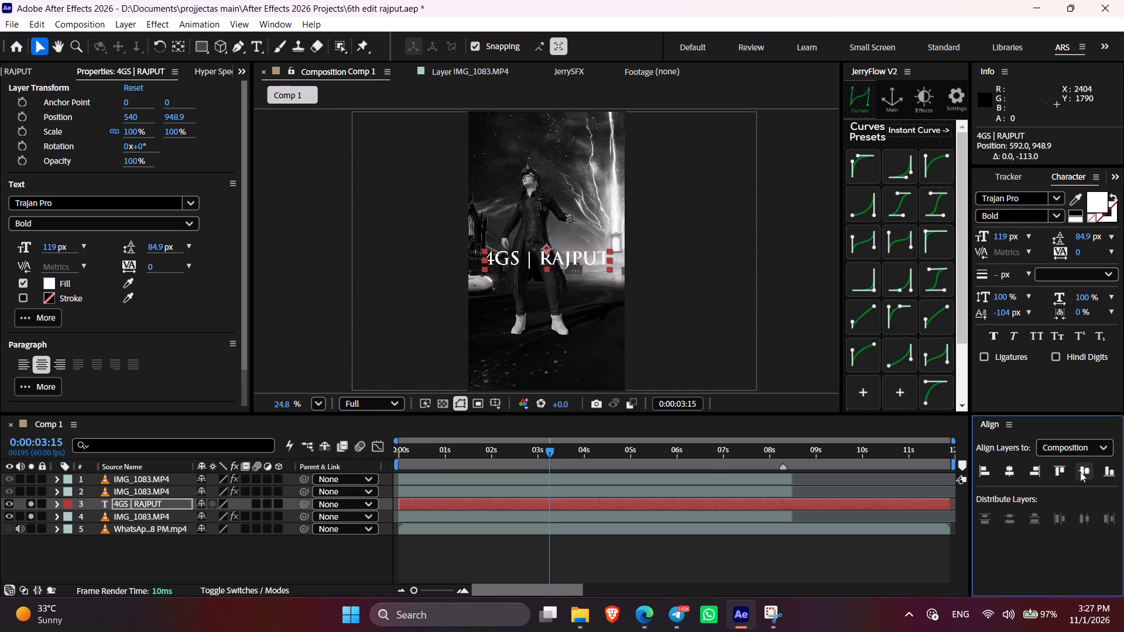
click(650, 555)
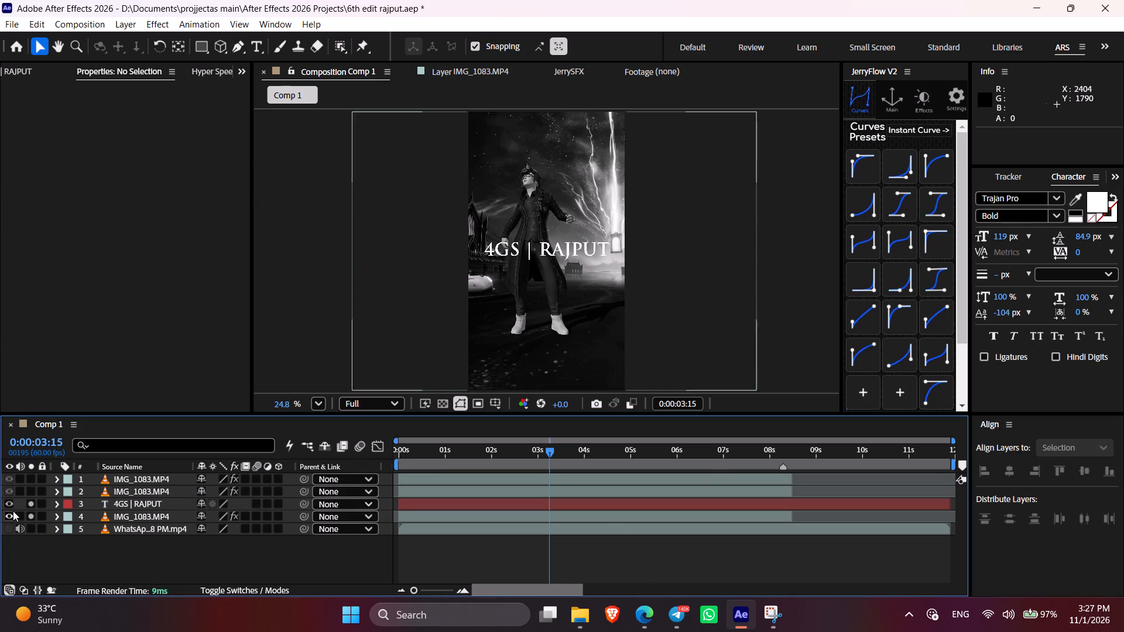
Turn off solo for the 4GS | RAJPUT layer and the IMG_1083.MP4 layer directly beneath it.
drag(26, 505, 30, 515)
click(266, 575)
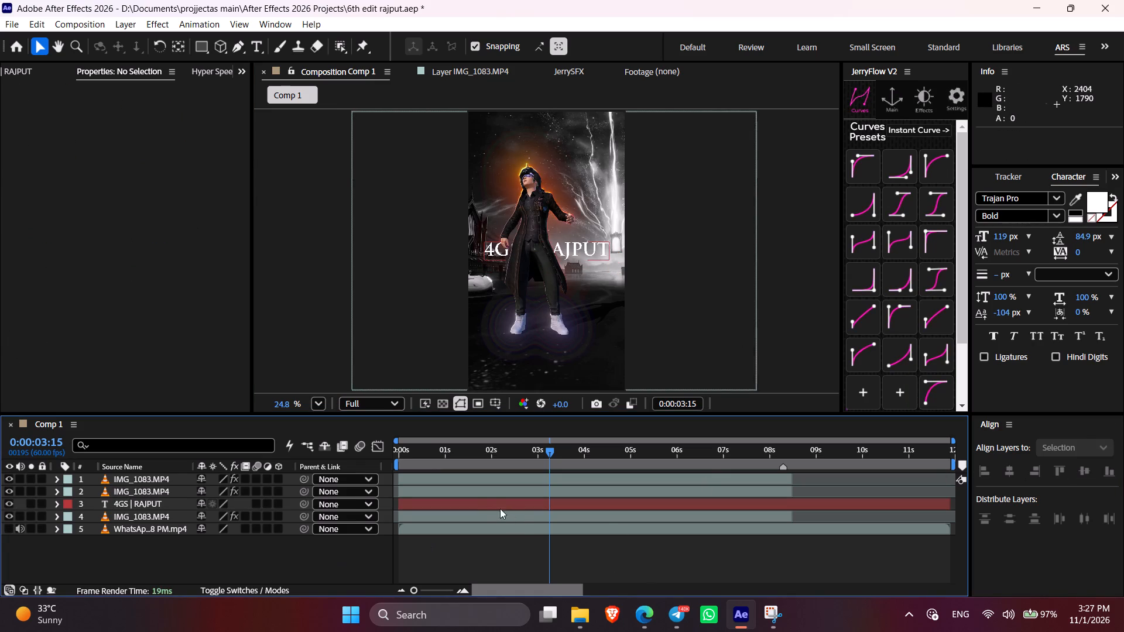
Examine how the 4GS | RAJPUT title sits behind the character in the full composite.
click(489, 503)
scroll(600, 288, up, 1)
scroll(600, 288, down, 5)
scroll(605, 291, up, 1)
scroll(605, 291, down, 1)
scroll(605, 291, up, 1)
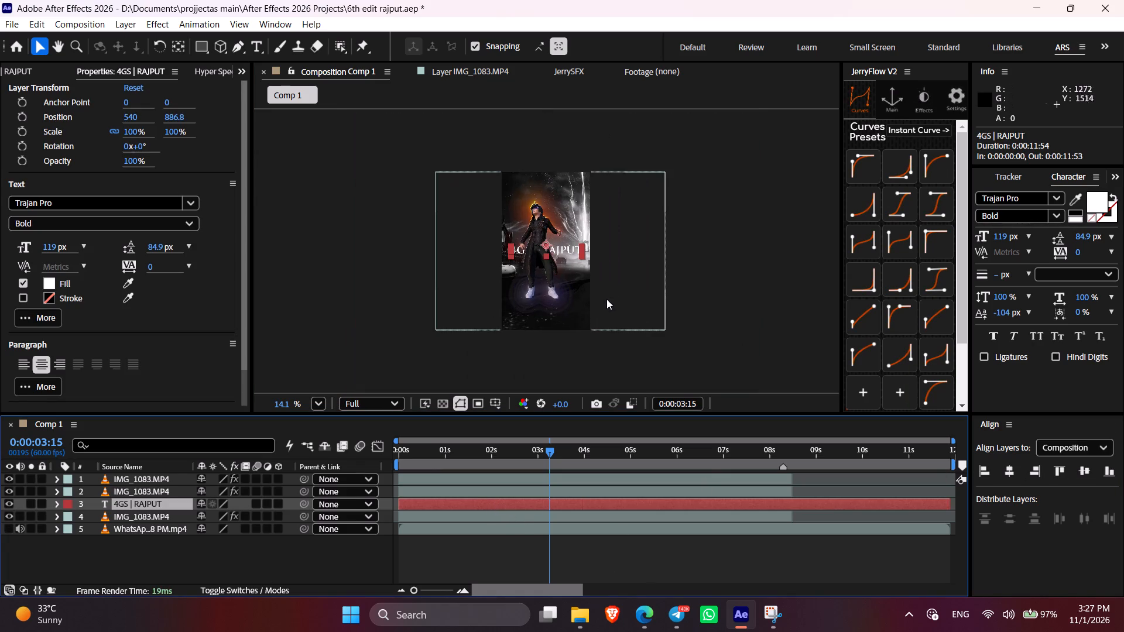
scroll(609, 305, up, 5)
scroll(586, 305, down, 2)
scroll(561, 304, up, 1)
scroll(561, 304, down, 3)
scroll(561, 304, up, 3)
scroll(561, 304, down, 1)
scroll(561, 304, up, 8)
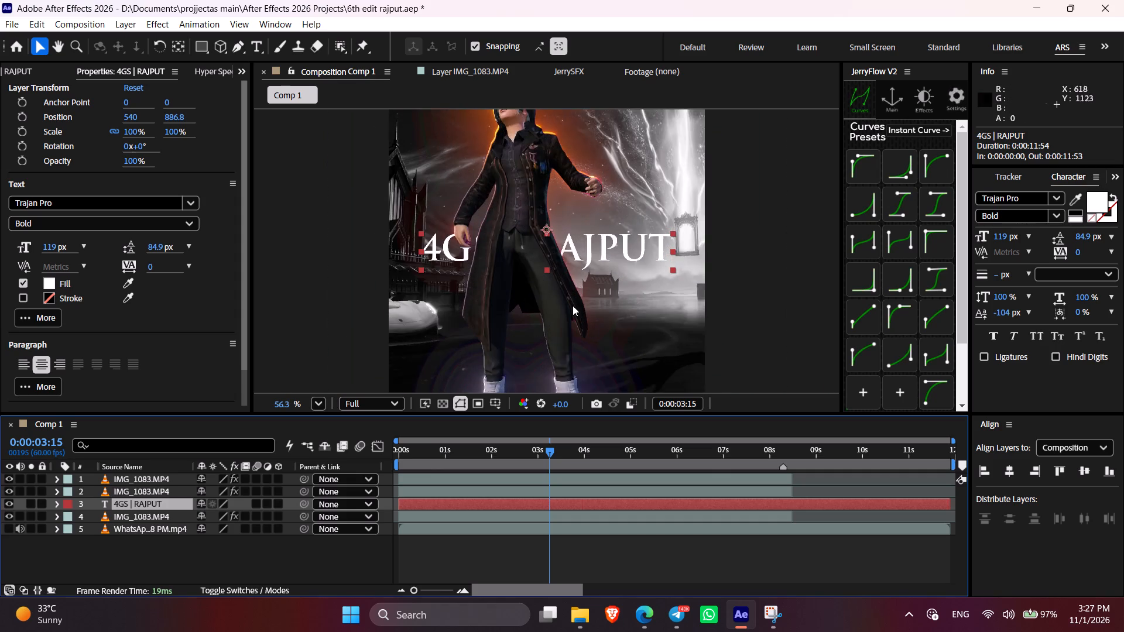
scroll(573, 305, up, 1)
Split the 4GS | RAJPUT layer where the IMG_1083.MP4 footage ends, at 0:00:08:29, and delete the remainder.
shift+click(783, 453)
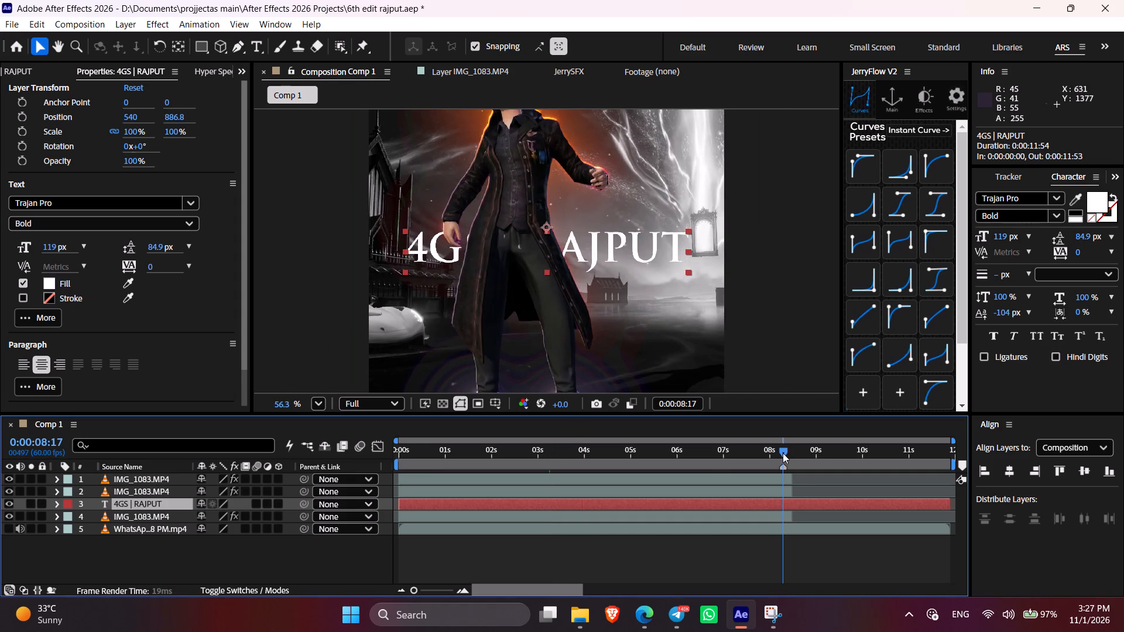
click(794, 456)
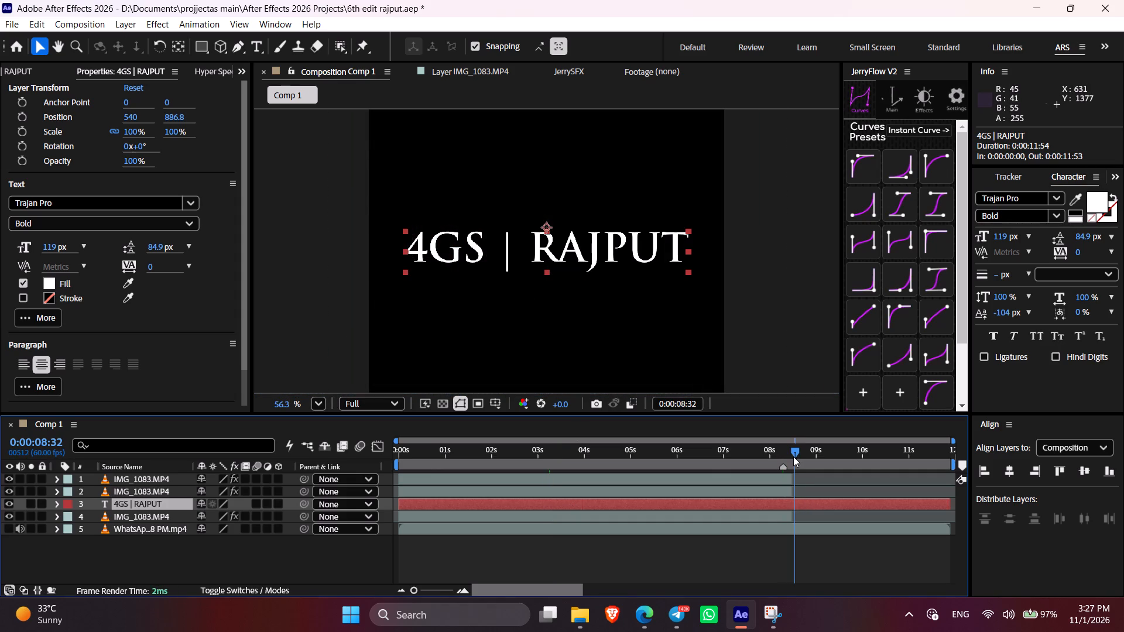
shift+click(793, 456)
key(ctrl+shift+d)
key(ctrl+z)
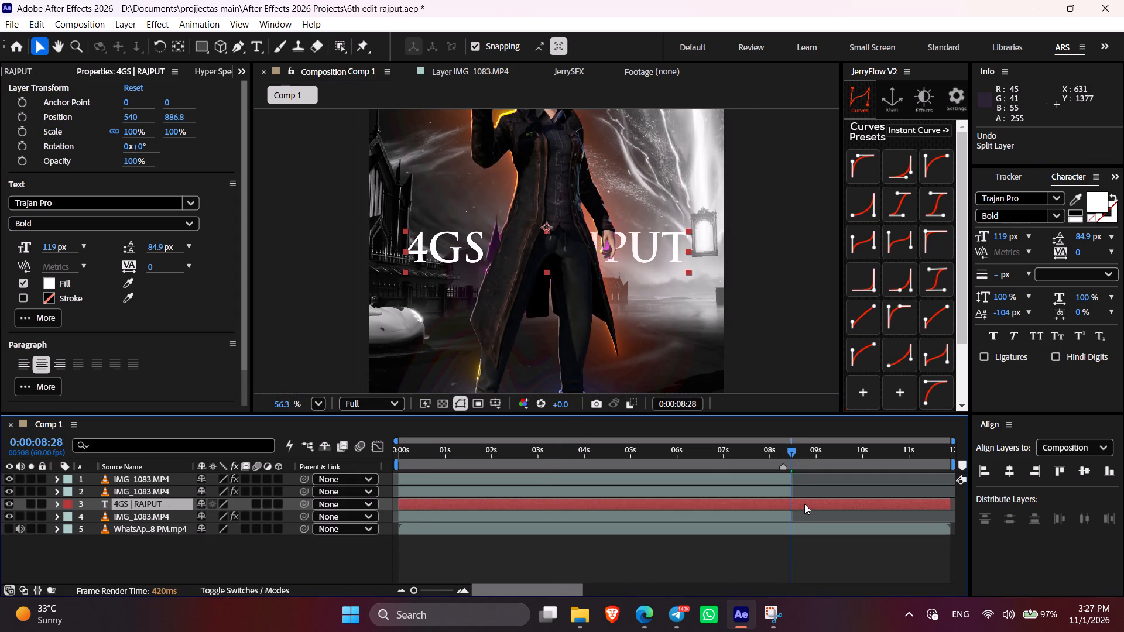
key(ctrl+Right)
key(ctrl+shift+d)
key(BackSpace)
Change the 4GS | RAJPUT text's font to Dharma Gothic E ExBold Italic, previewing it around 0:00:03:10.
drag(540, 456, 546, 457)
click(537, 507)
scroll(601, 339, down, 1)
click(1053, 195)
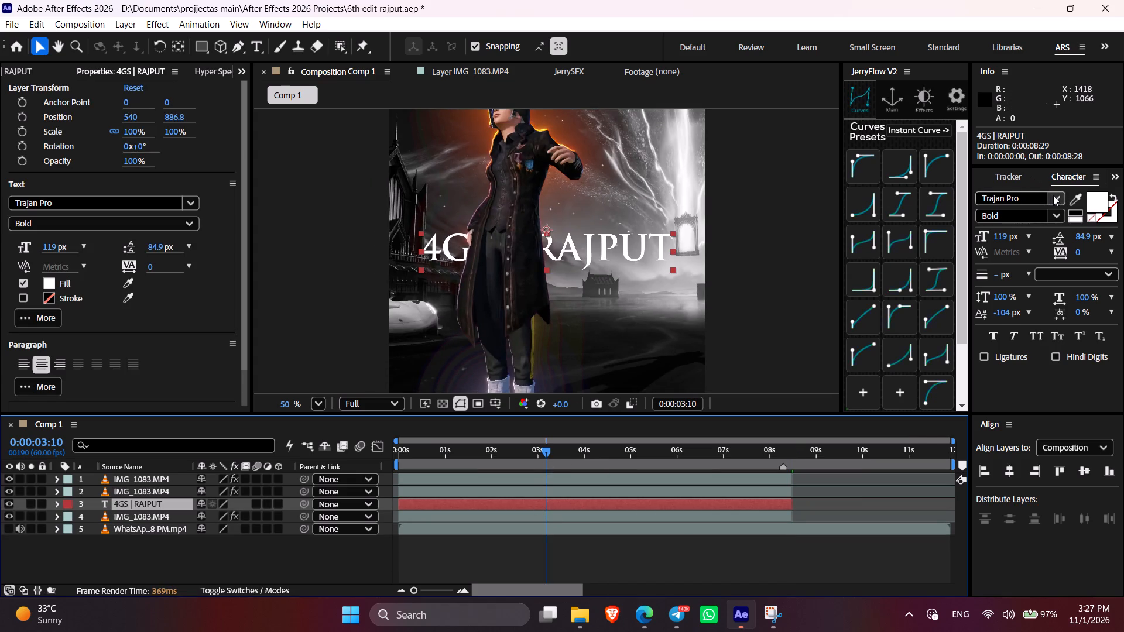
text(dha)
click(965, 239)
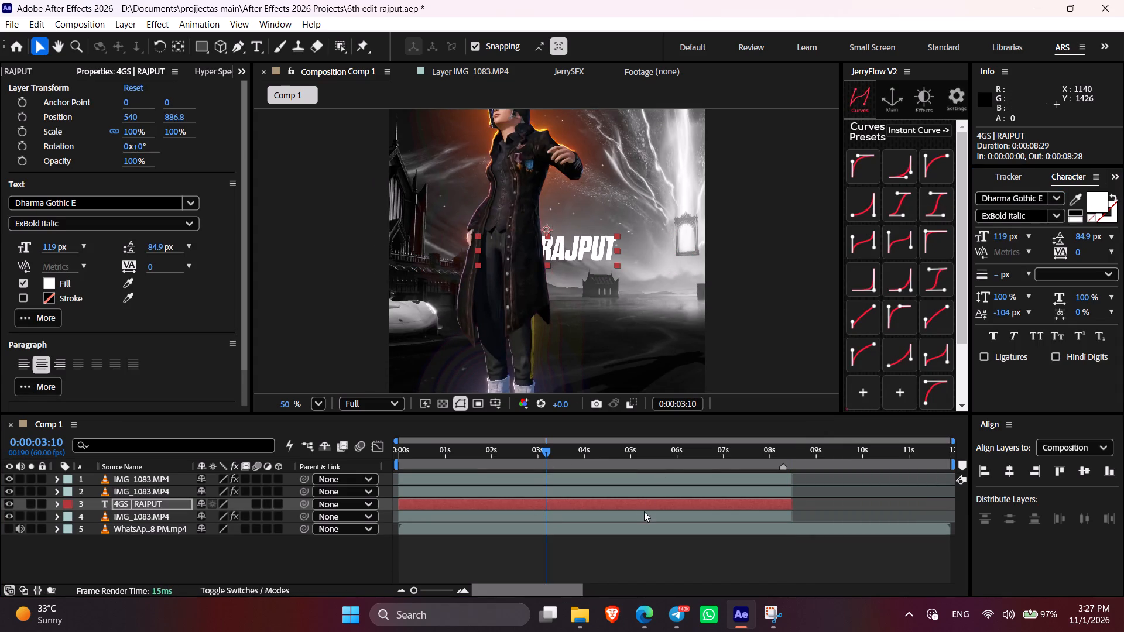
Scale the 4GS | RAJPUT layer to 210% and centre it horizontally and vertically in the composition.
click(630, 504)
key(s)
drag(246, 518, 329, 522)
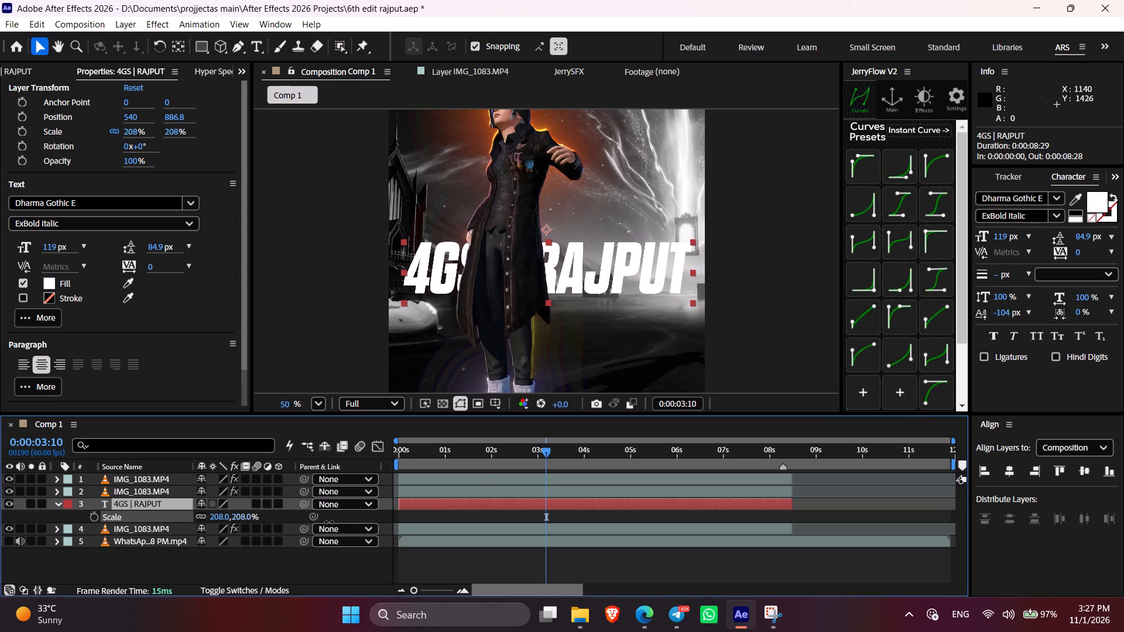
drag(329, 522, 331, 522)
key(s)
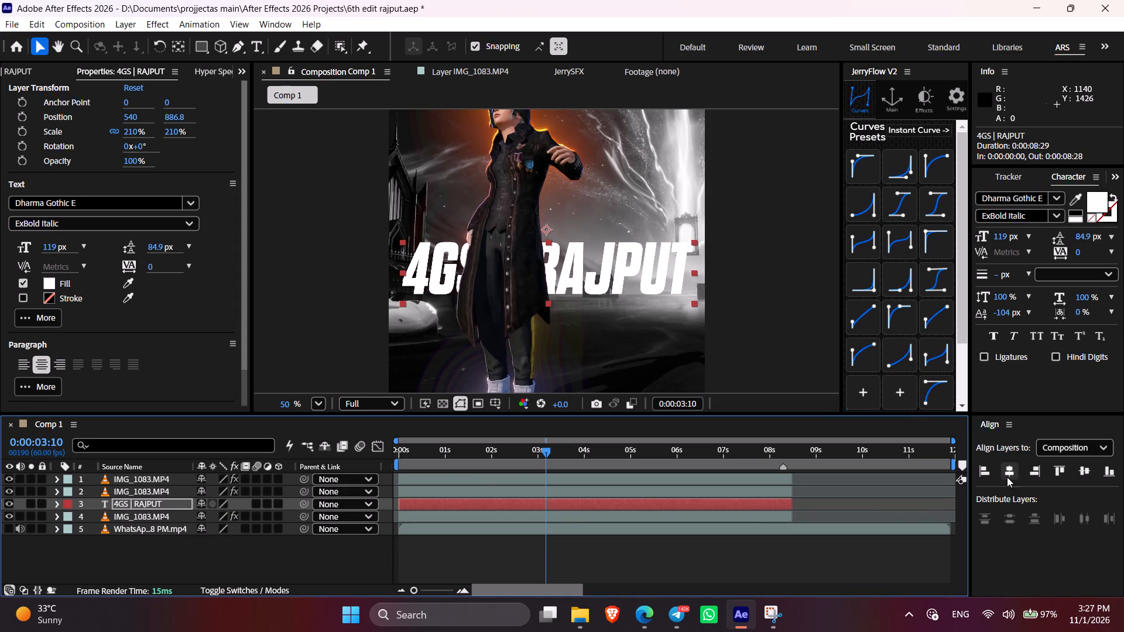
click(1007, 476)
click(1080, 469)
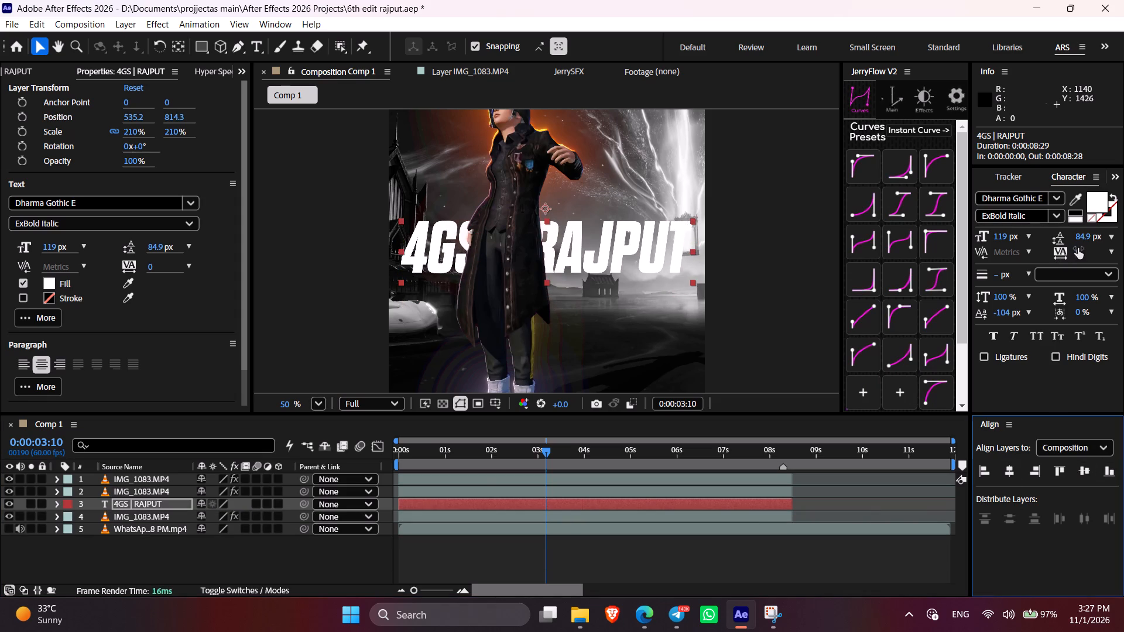
Set the tracking of the 4GS | RAJPUT text to 20.
drag(1080, 248, 1102, 253)
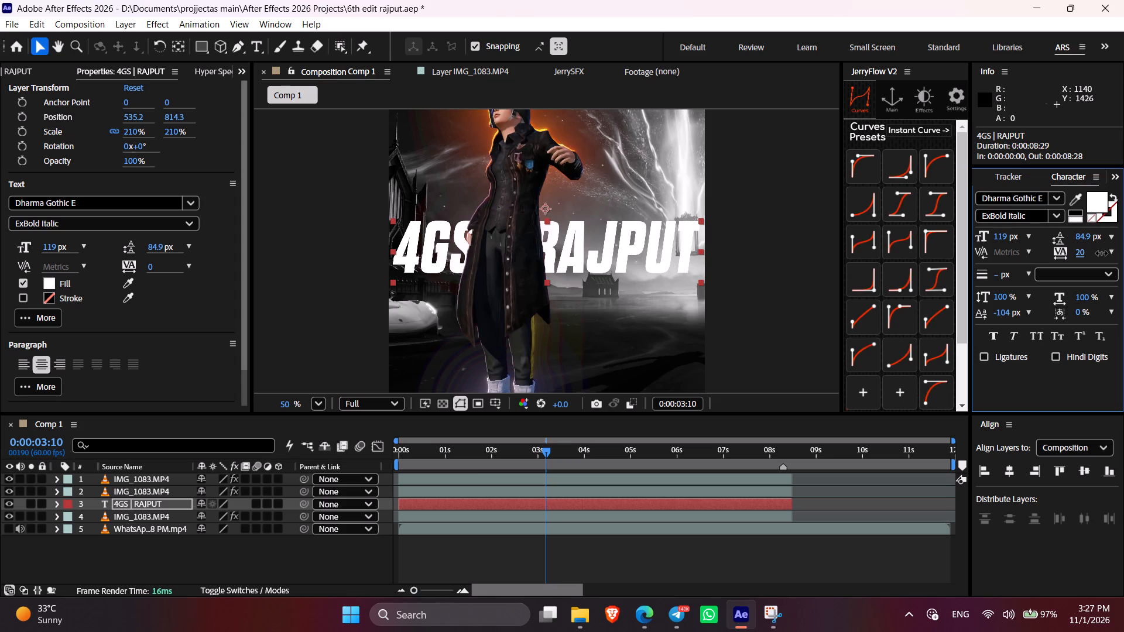
drag(1102, 253, 1102, 253)
Scale the 4GS | RAJPUT layer to 198% and centre it horizontally and vertically in the composition.
key(s)
drag(233, 514, 227, 514)
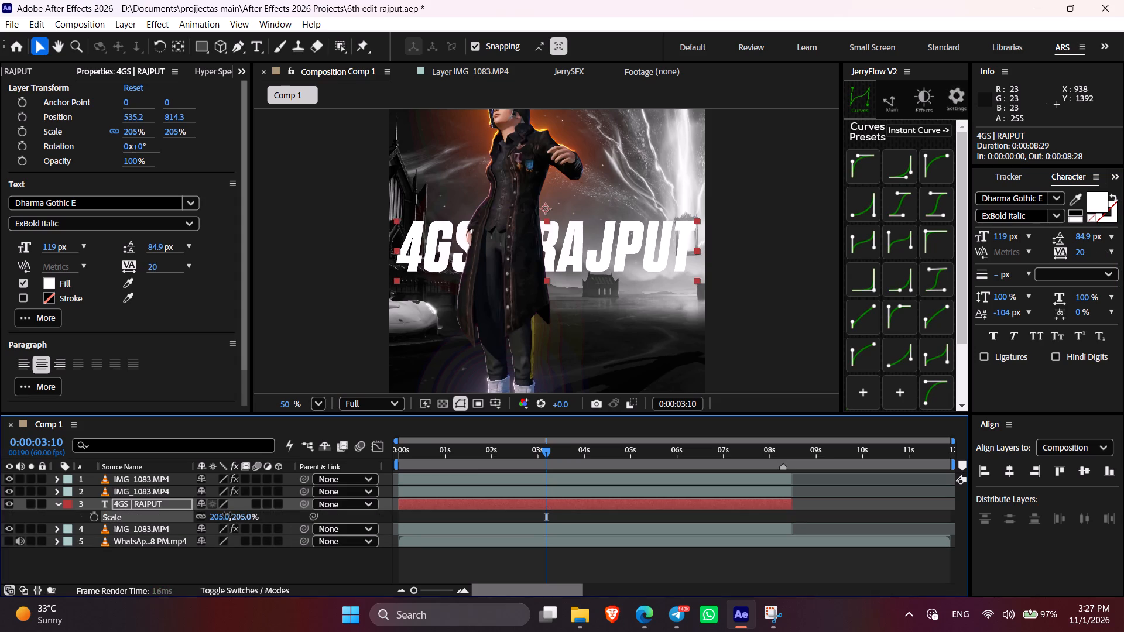
drag(227, 514, 222, 513)
key(s)
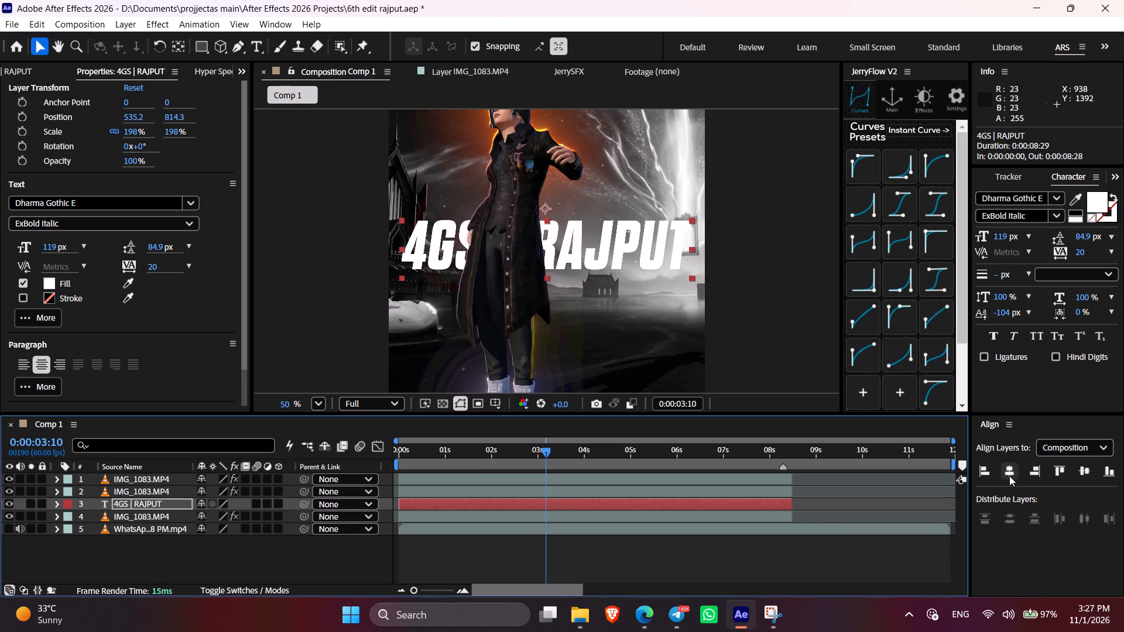
click(1009, 476)
click(1081, 471)
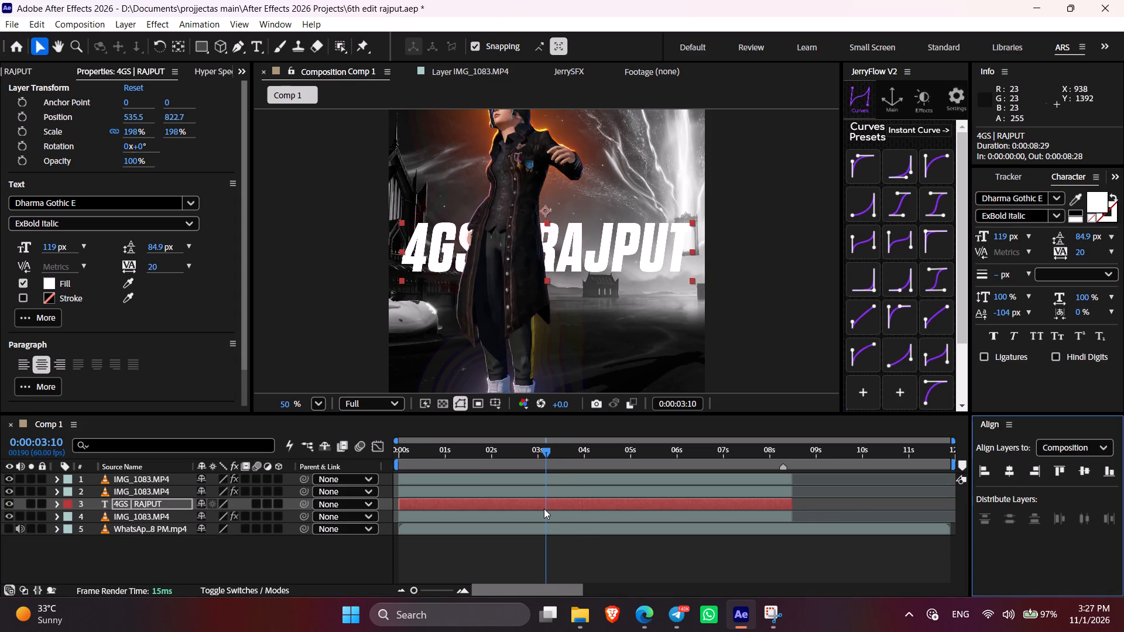
Apply the Bevel Alpha effect to the 4GS | RAJPUT layer with an edge thickness of 4.
click(544, 509)
key(ctrl+space)
text(bev)
key(e)
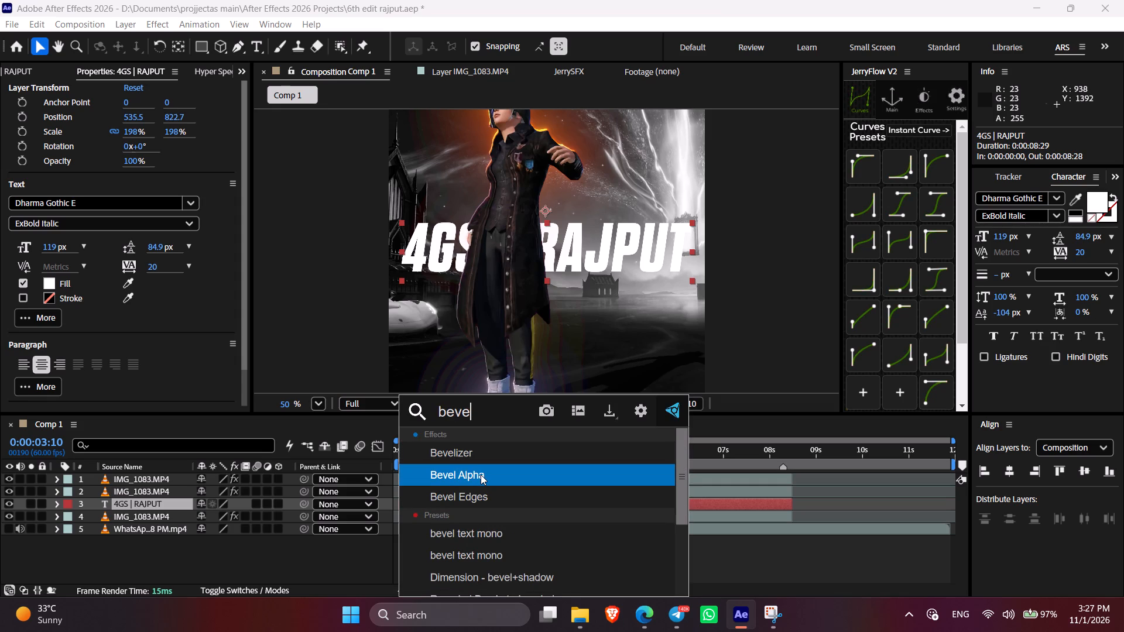
click(475, 473)
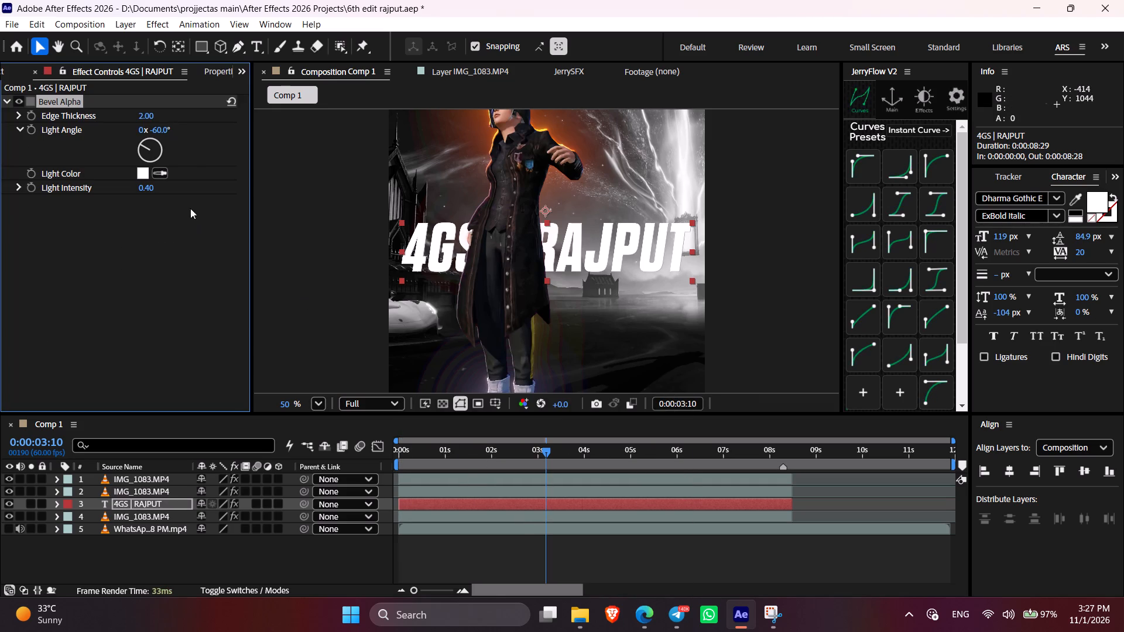
click(147, 112)
key(4)
click(140, 270)
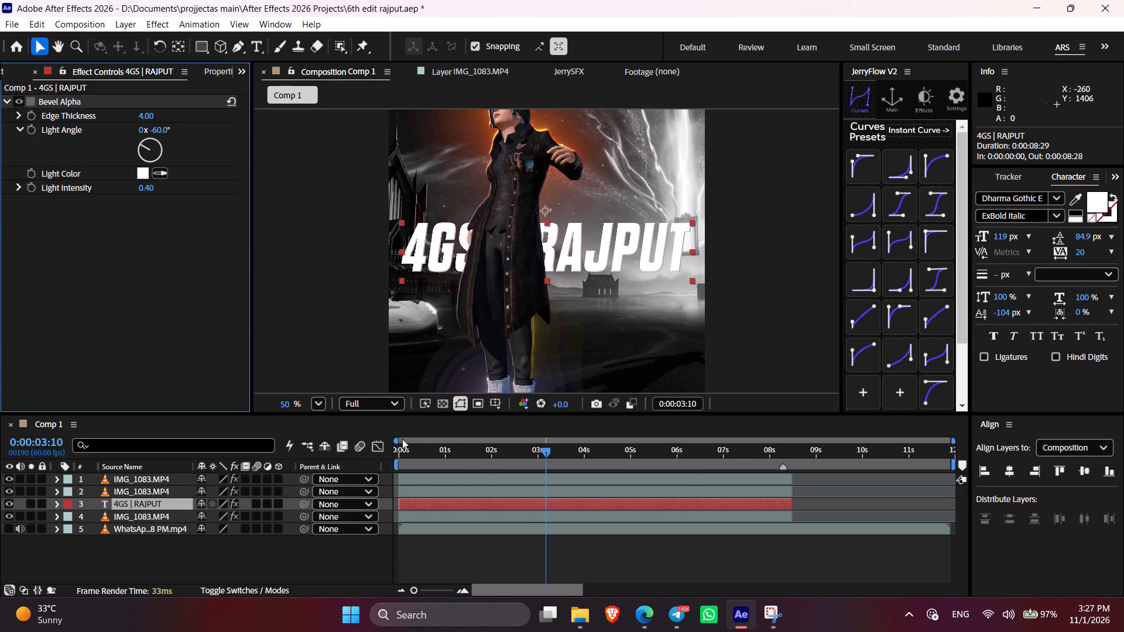
Sample a dark grey from the ground beside the character as the 4GS | RAJPUT text fill, #181818.
click(493, 504)
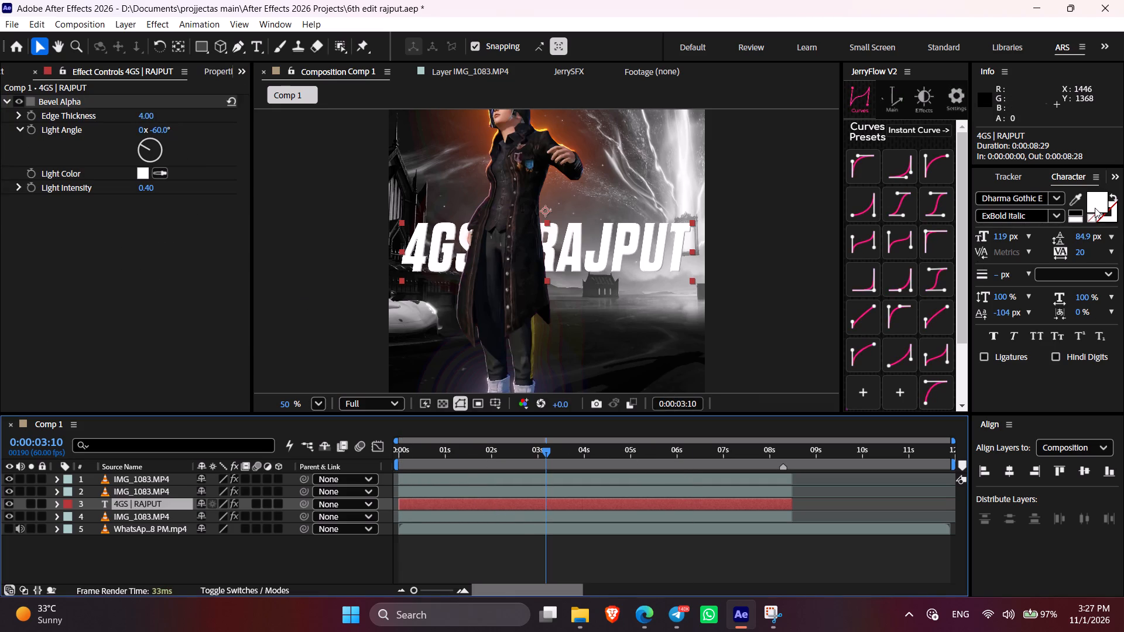
click(1072, 200)
click(610, 346)
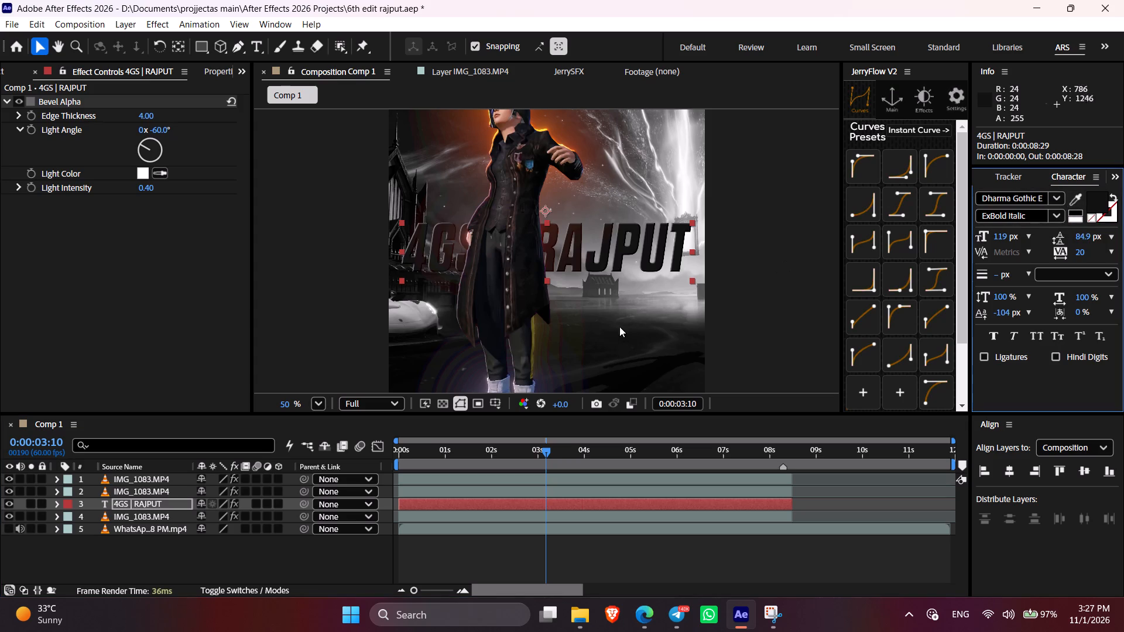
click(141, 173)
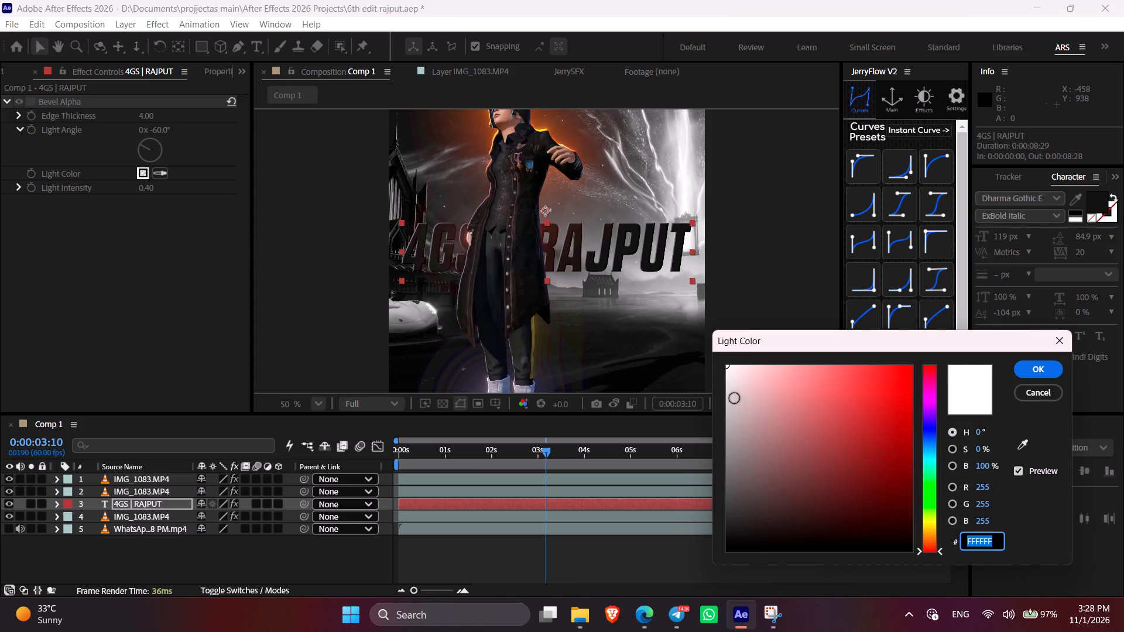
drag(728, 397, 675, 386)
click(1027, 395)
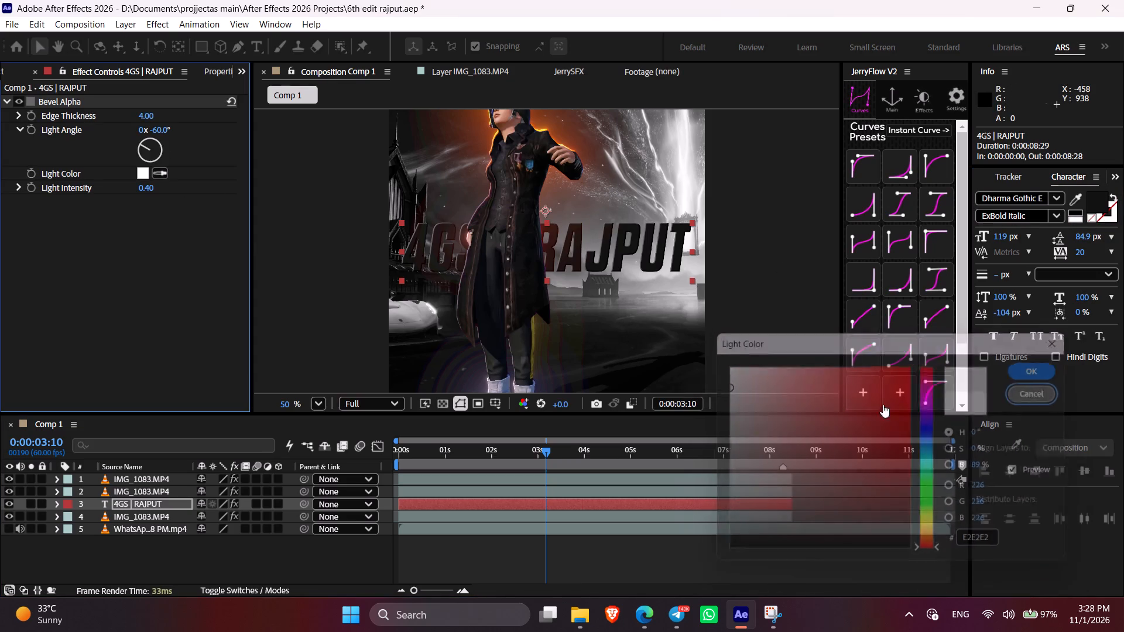
Change the 4GS | RAJPUT text fill to a muted grey-brown with a hue of about 26°.
click(560, 504)
click(1094, 197)
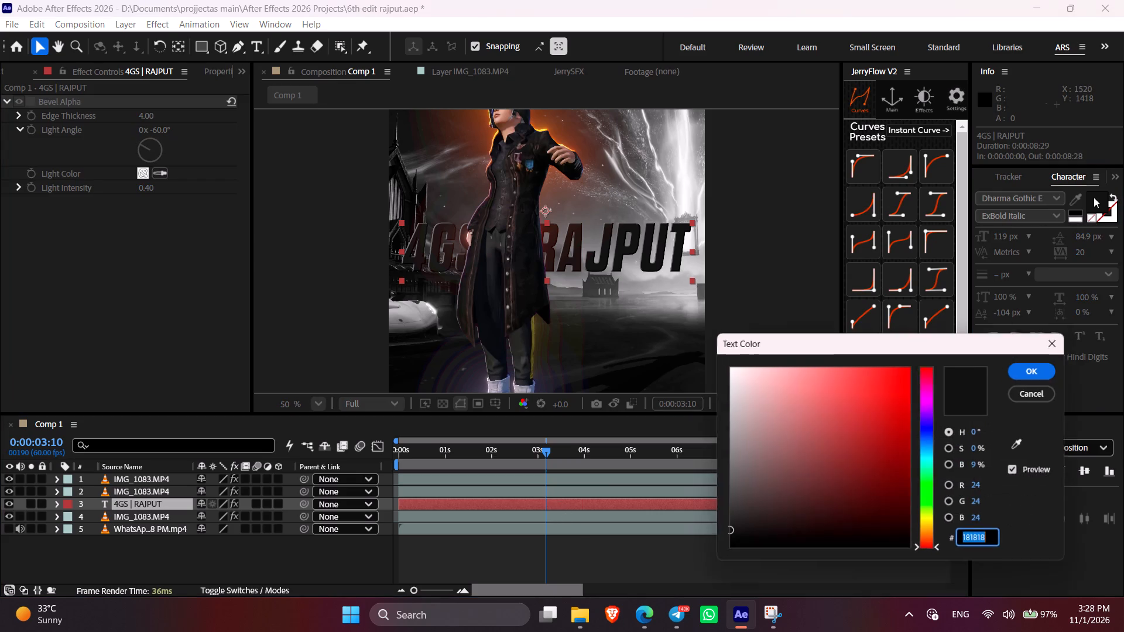
drag(719, 504, 690, 485)
drag(727, 489, 695, 481)
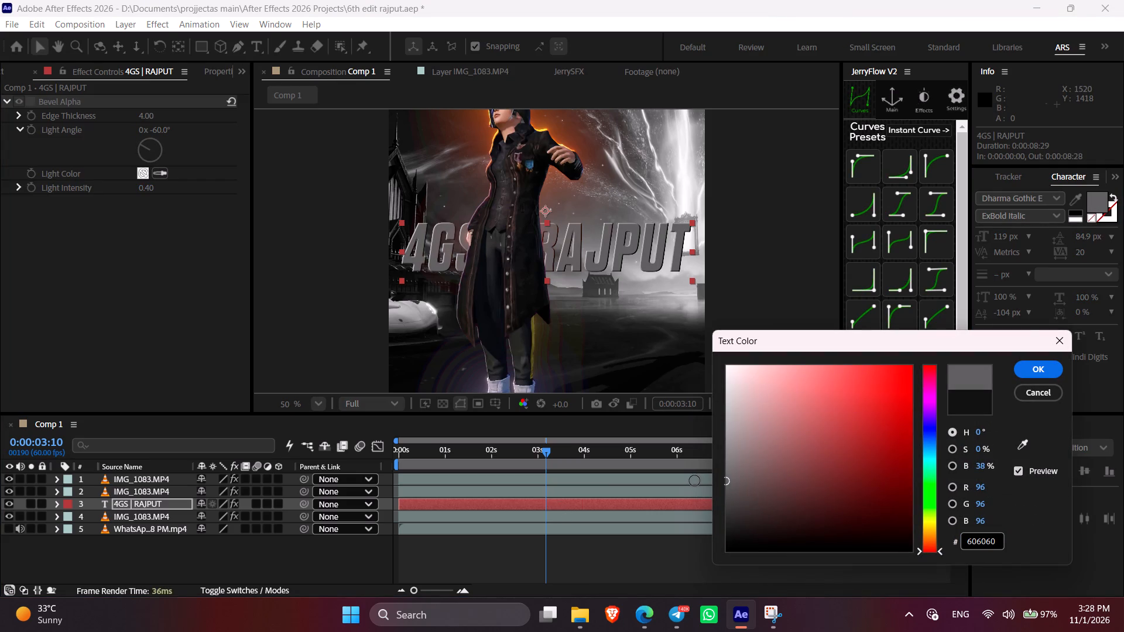
drag(695, 481, 639, 495)
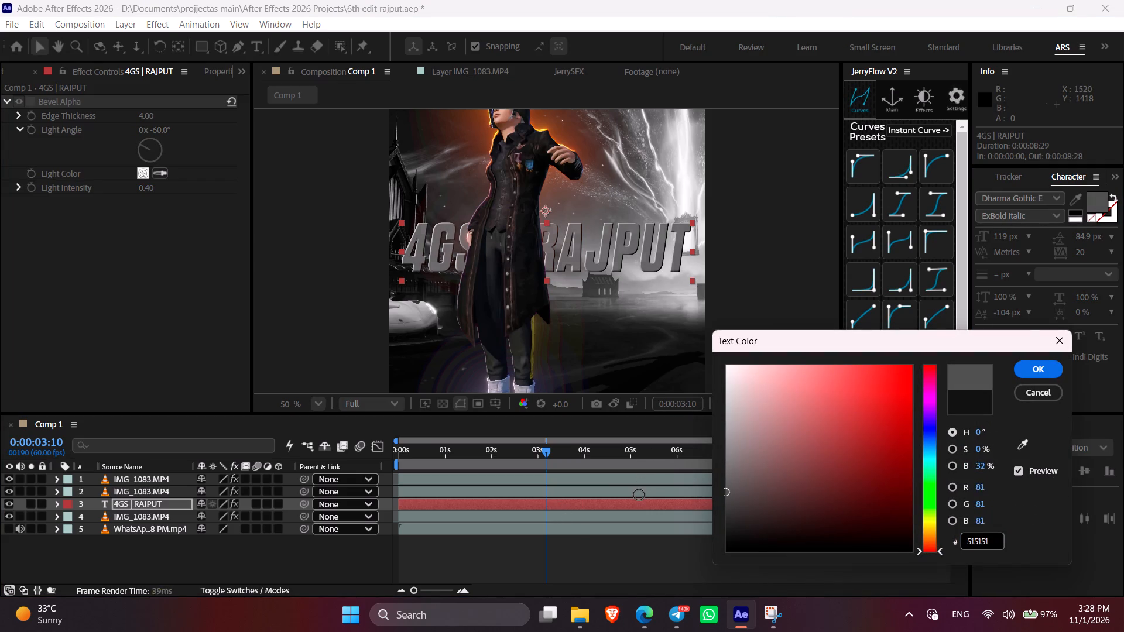
drag(639, 495, 619, 504)
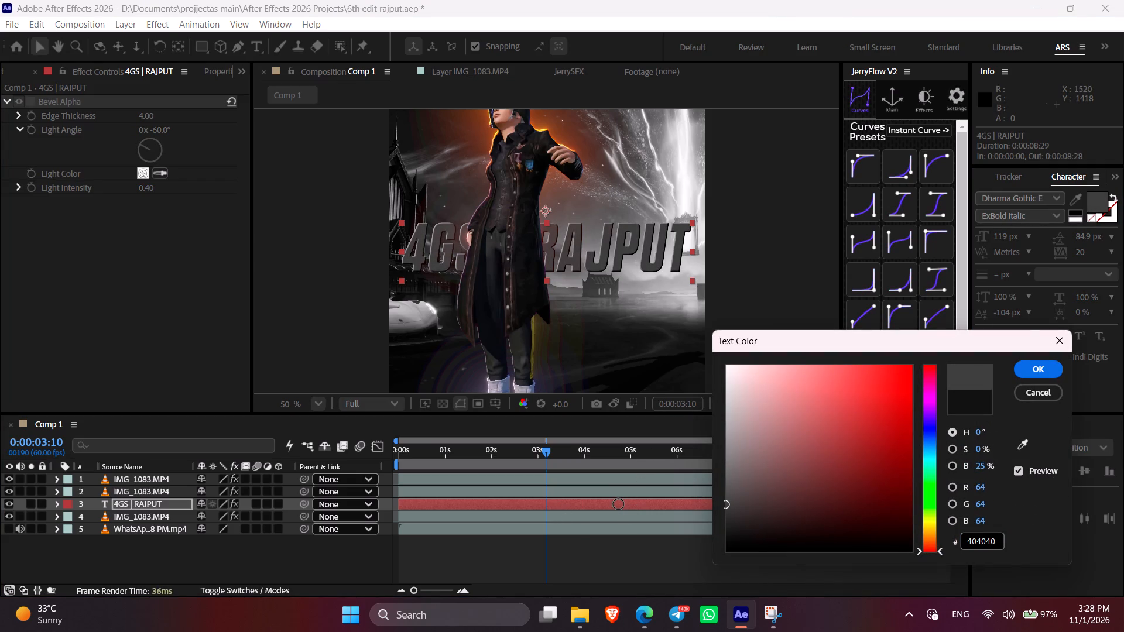
drag(619, 504, 622, 509)
drag(762, 504, 781, 497)
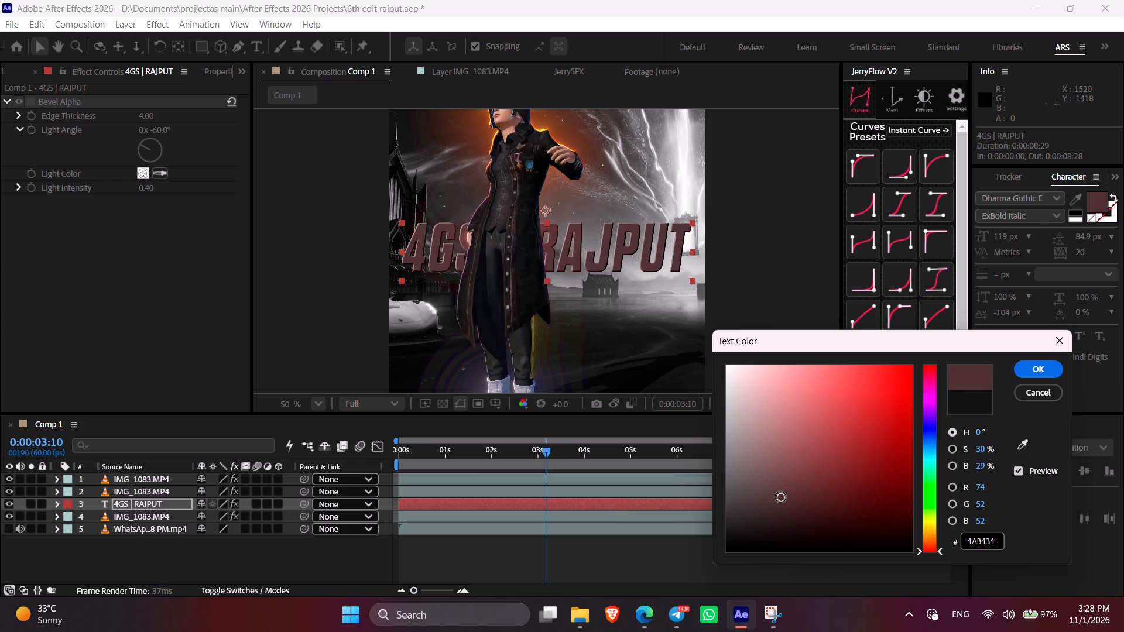
drag(781, 497, 777, 487)
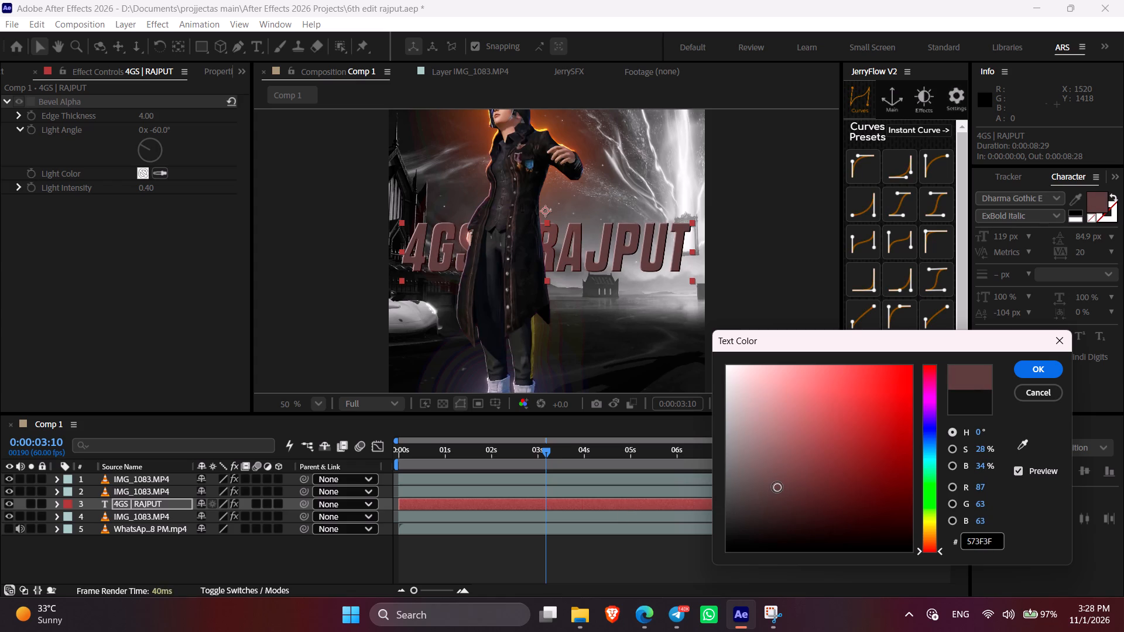
drag(777, 487, 775, 487)
drag(931, 544, 909, 531)
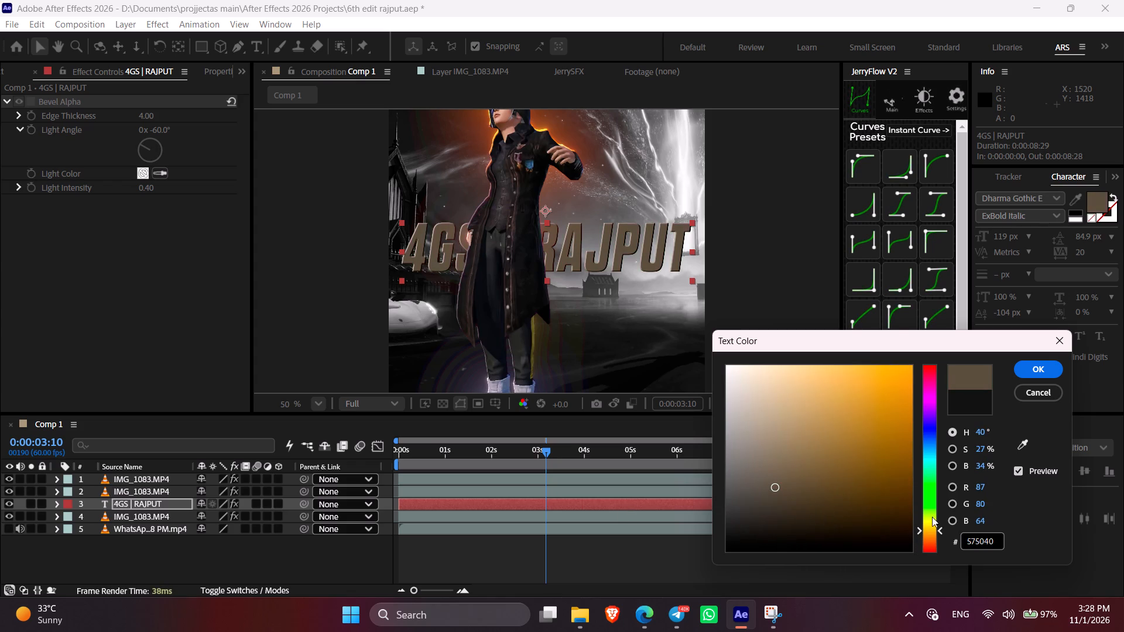
drag(925, 530, 916, 538)
drag(810, 487, 817, 475)
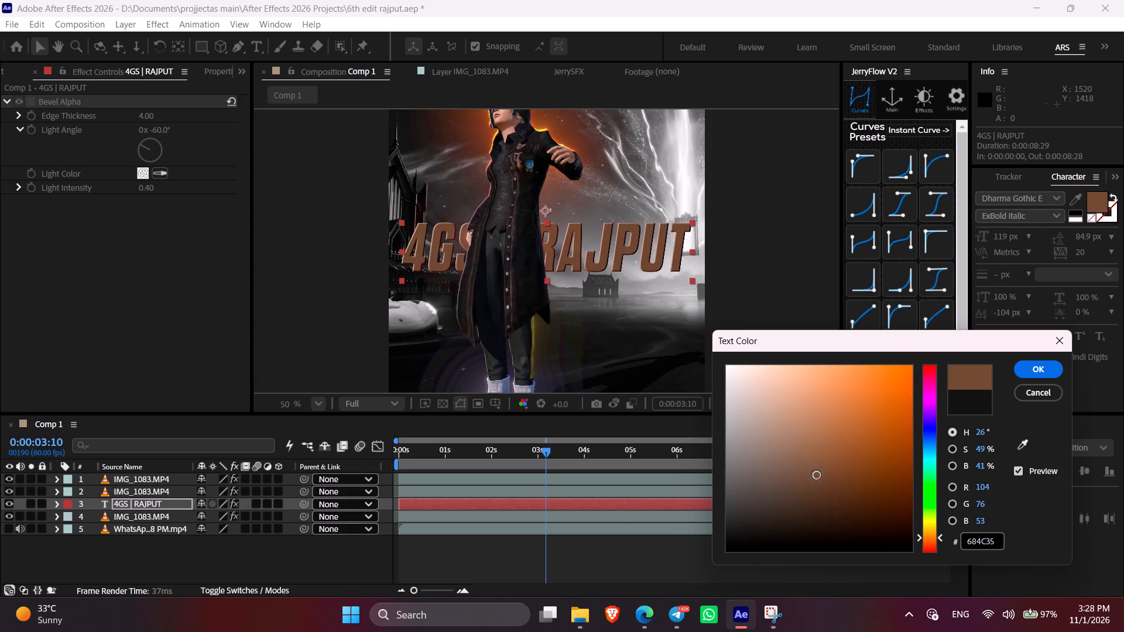
drag(817, 475, 771, 476)
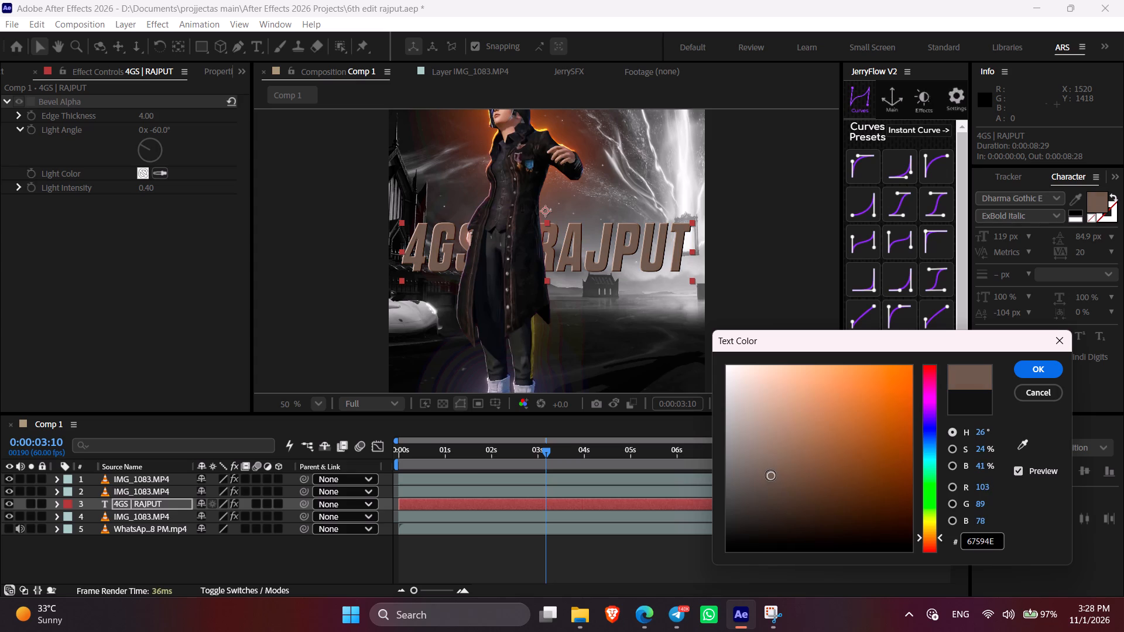
drag(771, 476, 758, 480)
click(1032, 369)
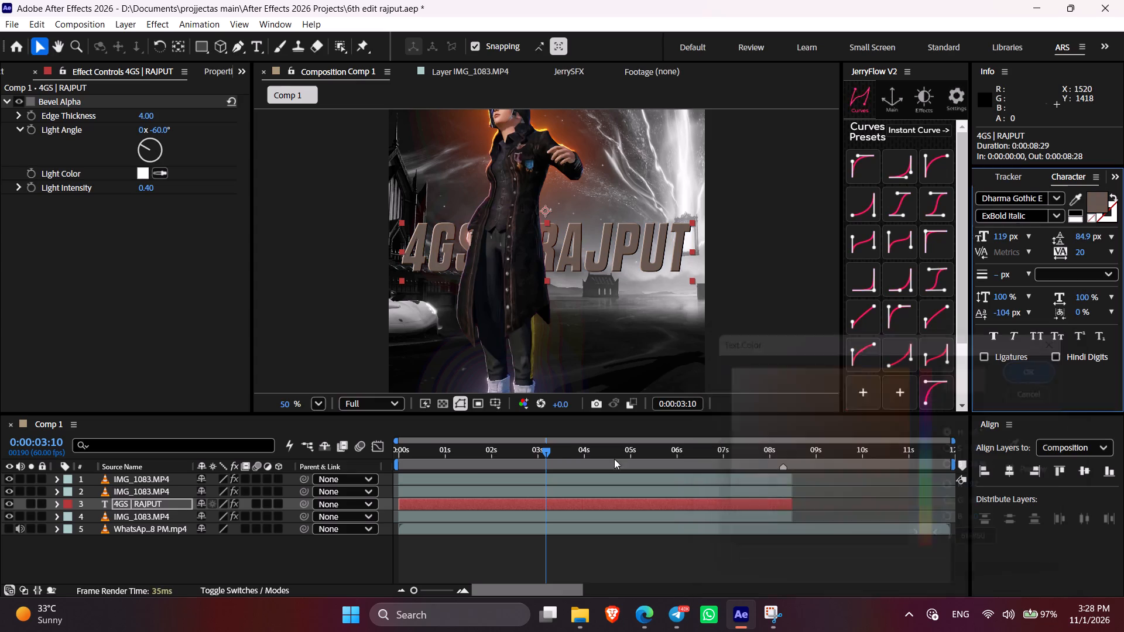
Apply the Deep Glow 2 effect to the 4GS | RAJPUT layer.
click(554, 502)
key(ctrl+space)
text(de)
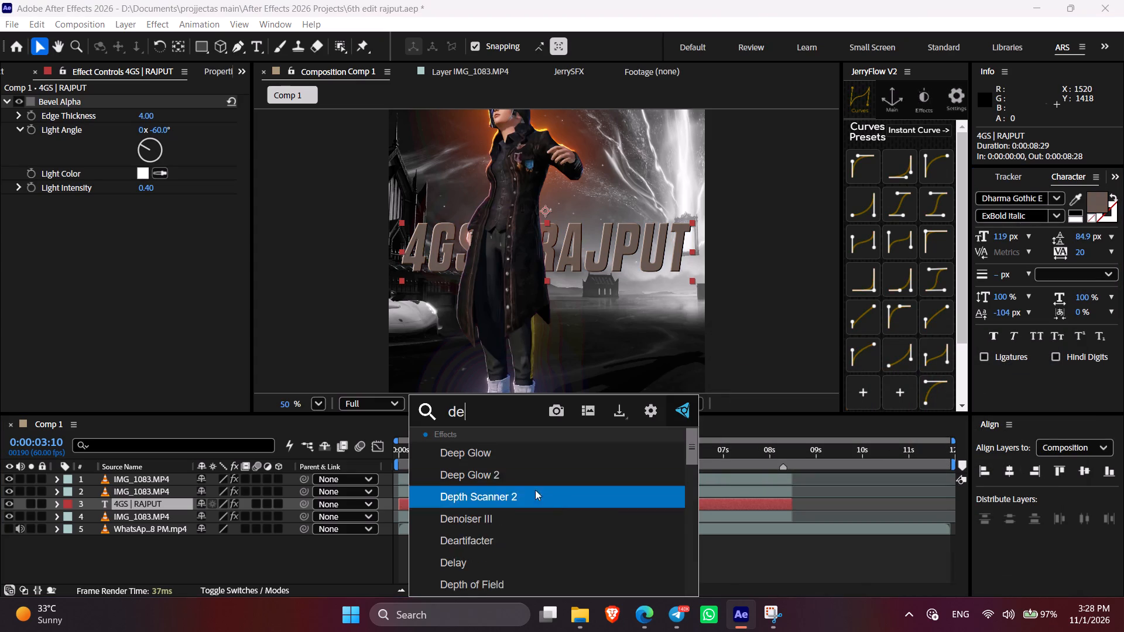
key(e)
click(518, 469)
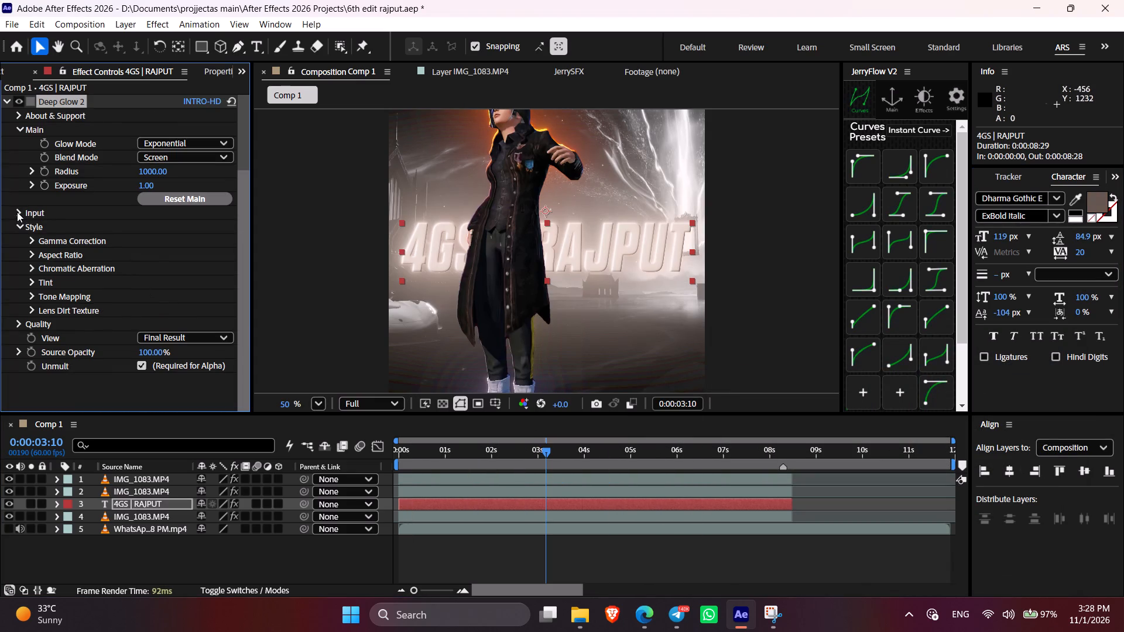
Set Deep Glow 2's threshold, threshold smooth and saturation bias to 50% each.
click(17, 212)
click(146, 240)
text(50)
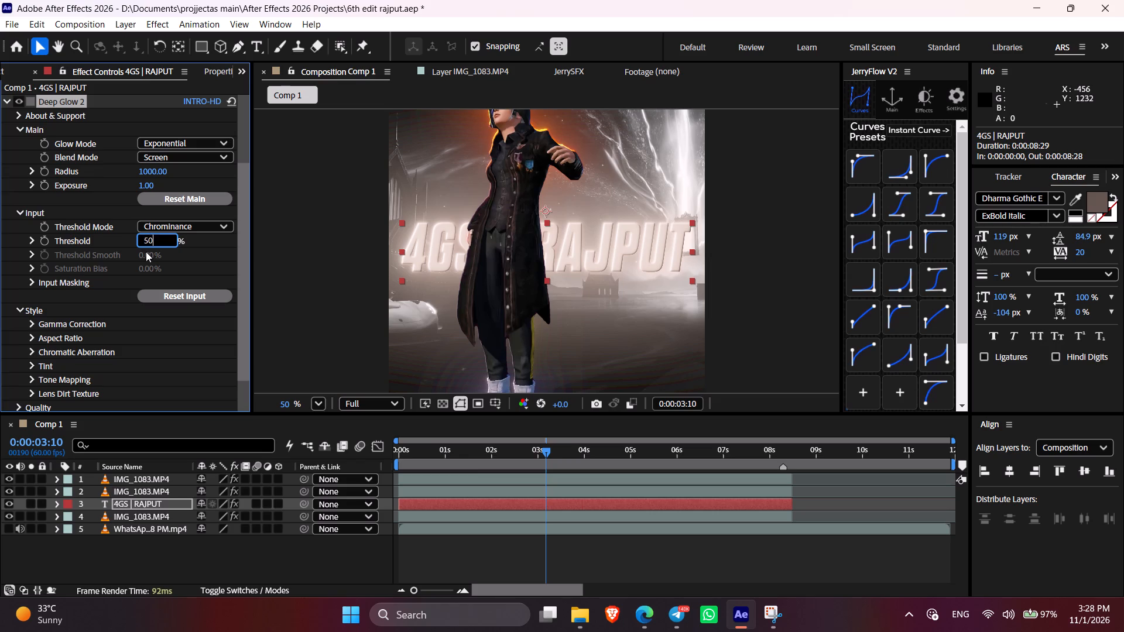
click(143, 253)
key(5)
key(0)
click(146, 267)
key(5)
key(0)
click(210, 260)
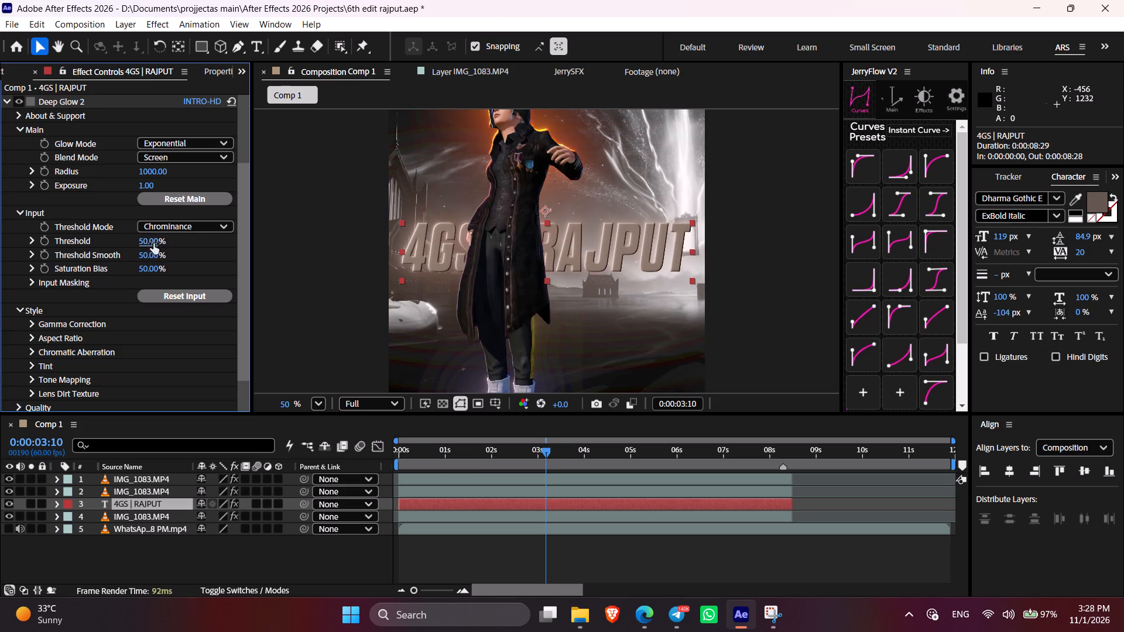
Adjust Deep Glow 2's input settings to threshold 79%, threshold smooth 100% and saturation bias 69%.
drag(153, 243, 179, 245)
drag(152, 253, 315, 261)
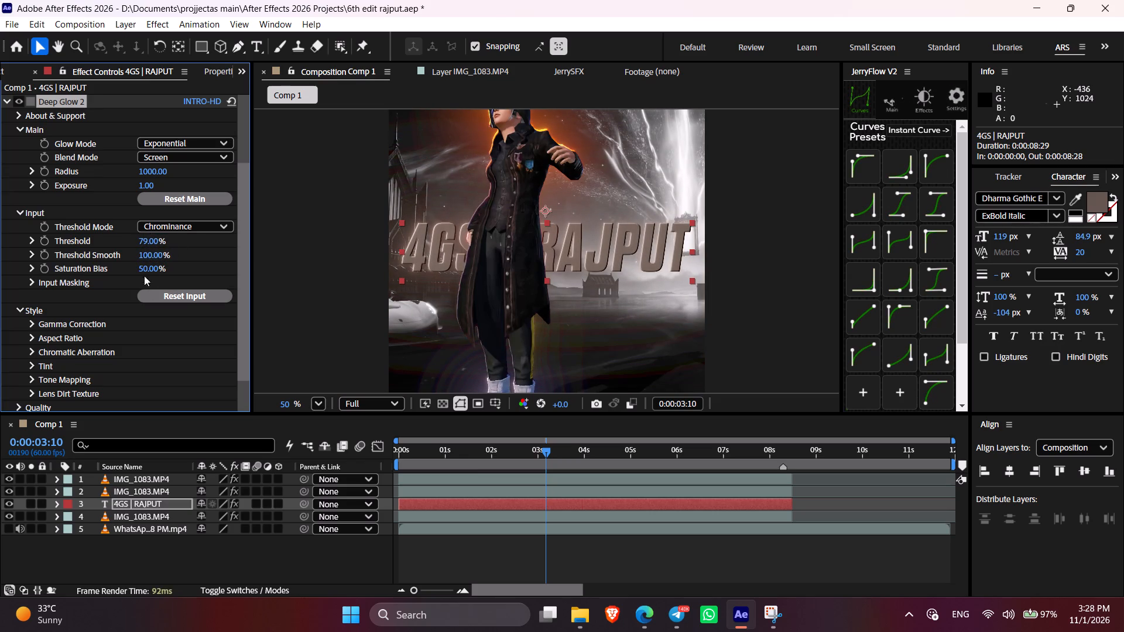
drag(150, 270, 170, 272)
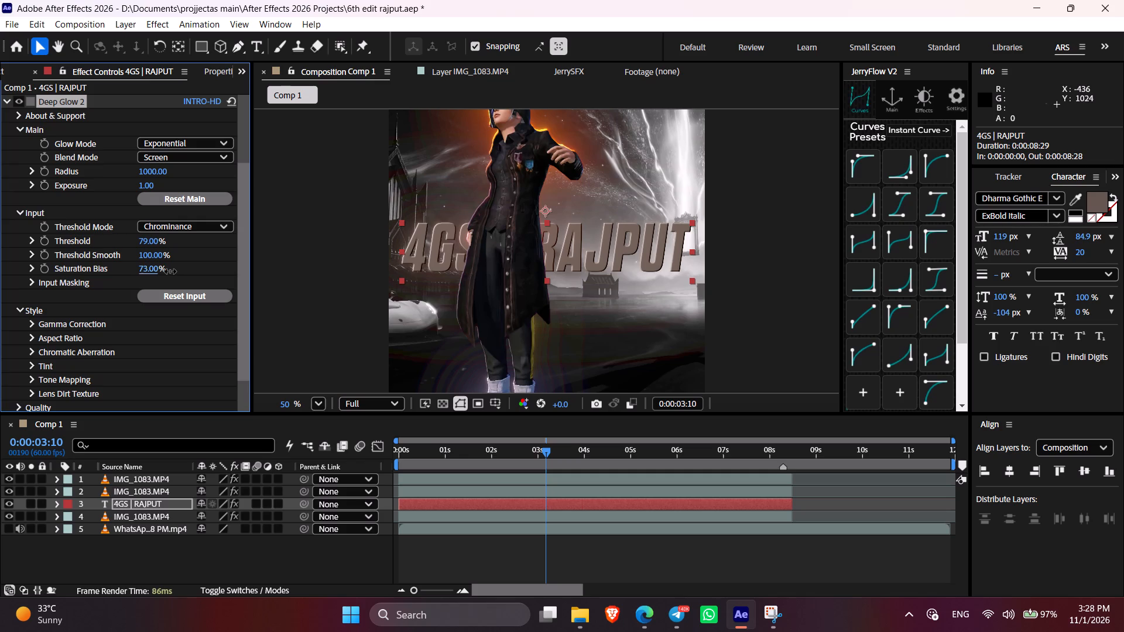
drag(170, 272, 169, 272)
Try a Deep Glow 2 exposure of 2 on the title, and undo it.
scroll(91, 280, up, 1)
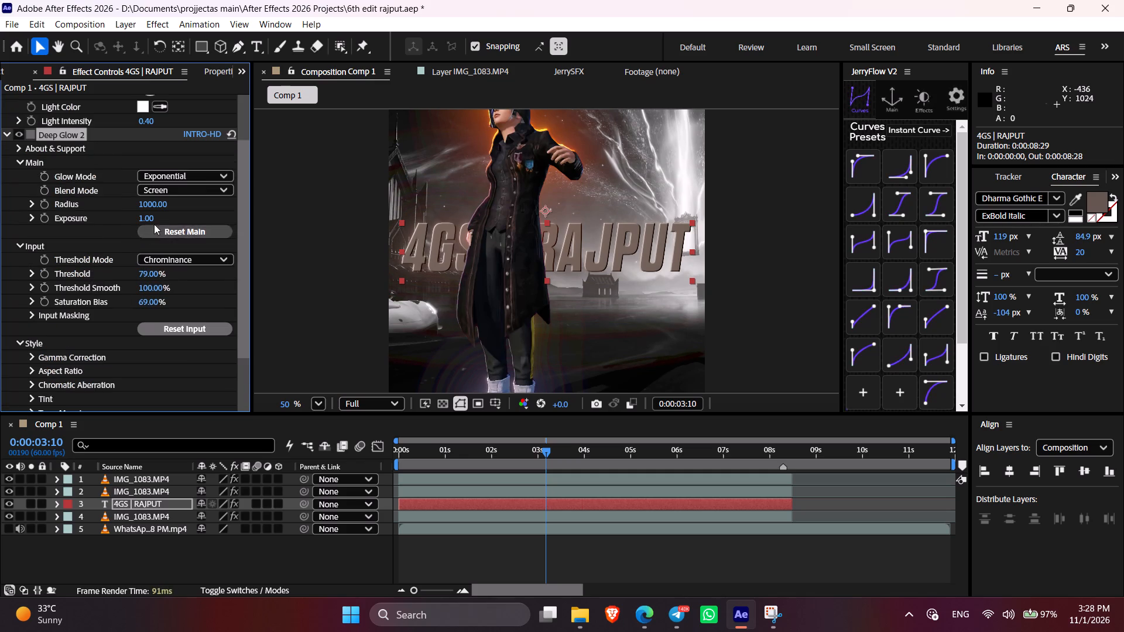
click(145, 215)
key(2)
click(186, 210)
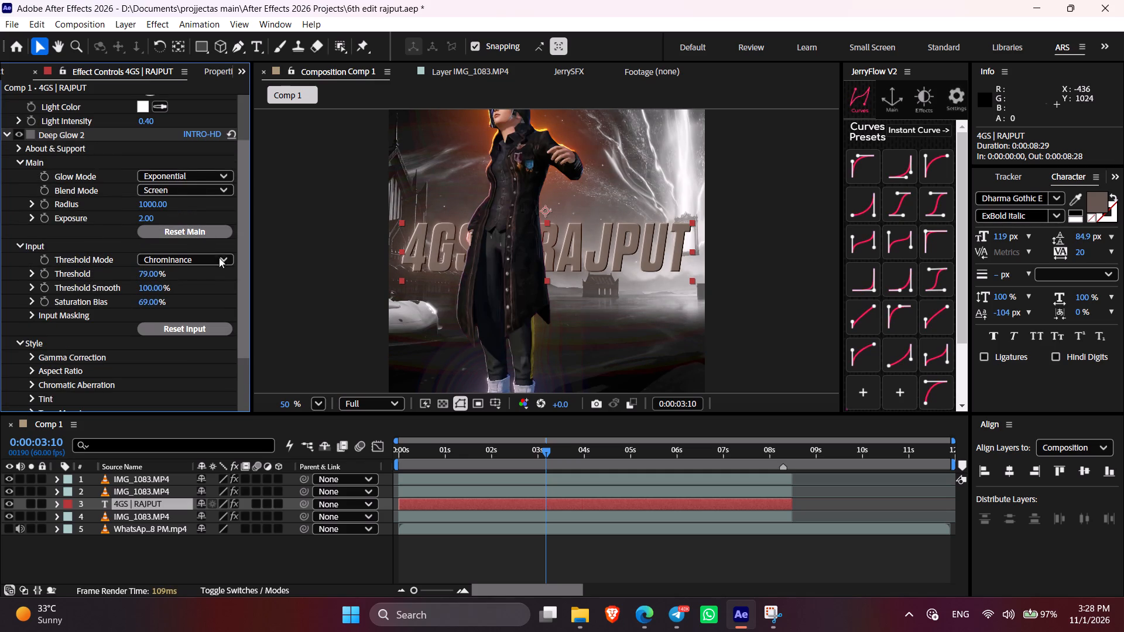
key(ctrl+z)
Save the project.
key(ctrl+s)
Apply the Drop Shadow effect to the 4GS | RAJPUT layer and reveal the layer's effects in the timeline.
scroll(159, 310, up, 1)
scroll(159, 310, down, 1)
scroll(159, 310, up, 3)
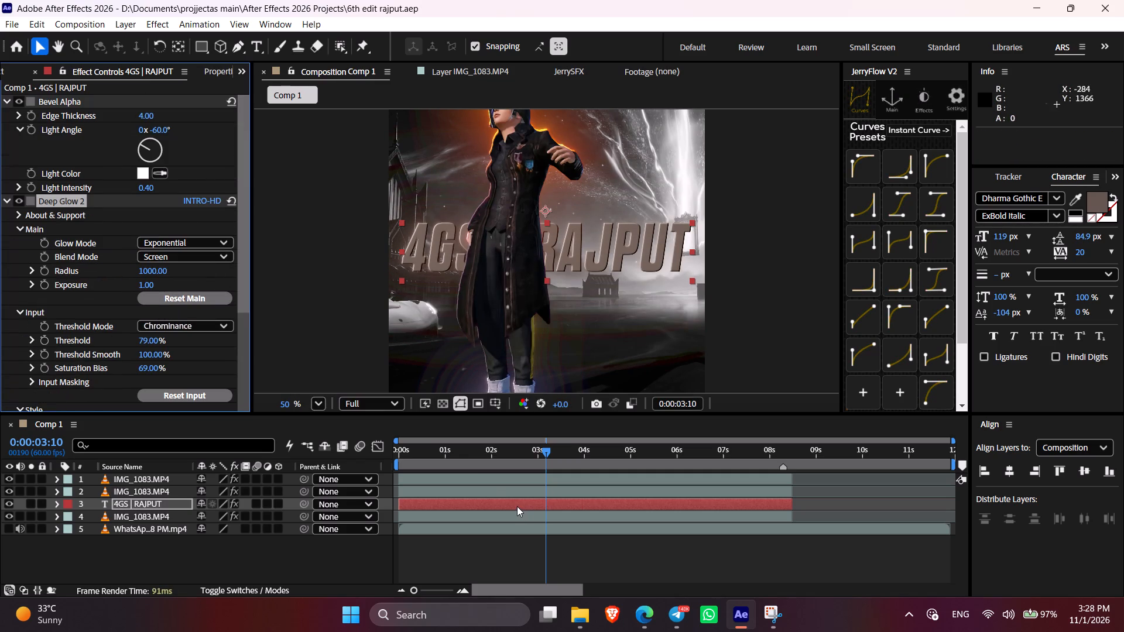
click(517, 506)
key(ctrl+space)
text(dro)
key(p)
click(450, 454)
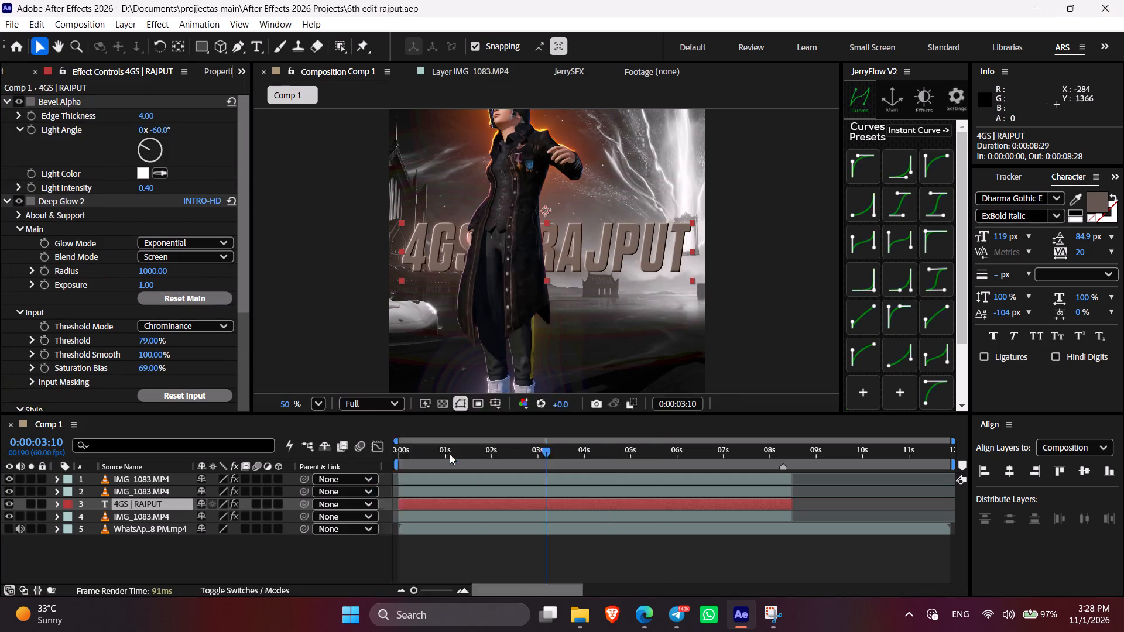
key(e)
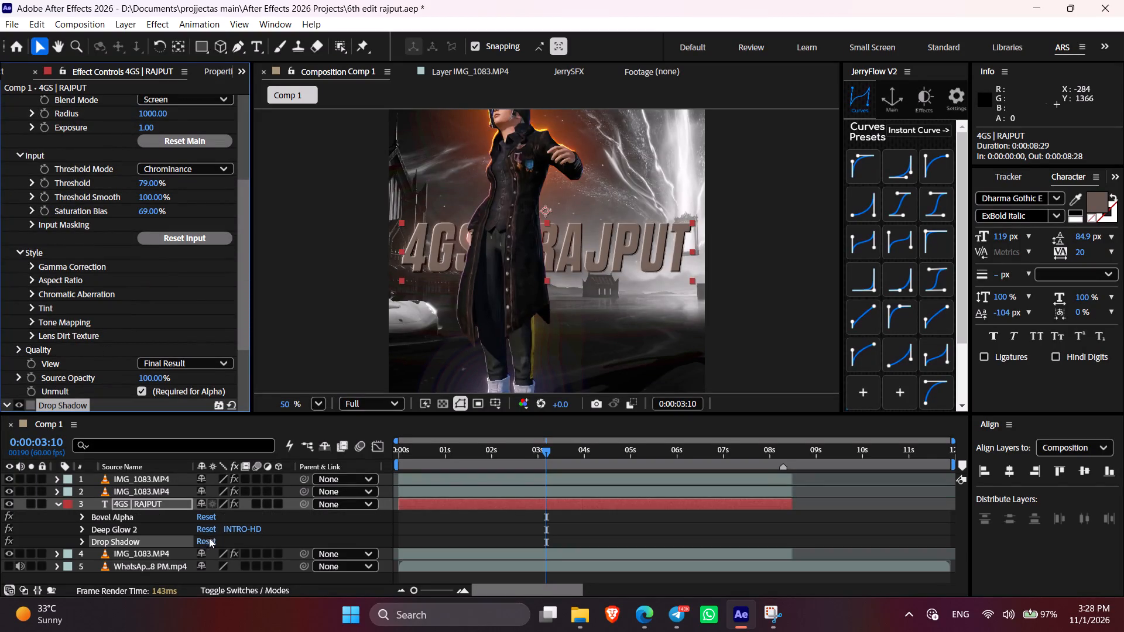
Set the Drop Shadow opacity to 100% and its softness to 5.
scroll(152, 361, down, 1)
scroll(152, 361, up, 4)
scroll(187, 389, down, 7)
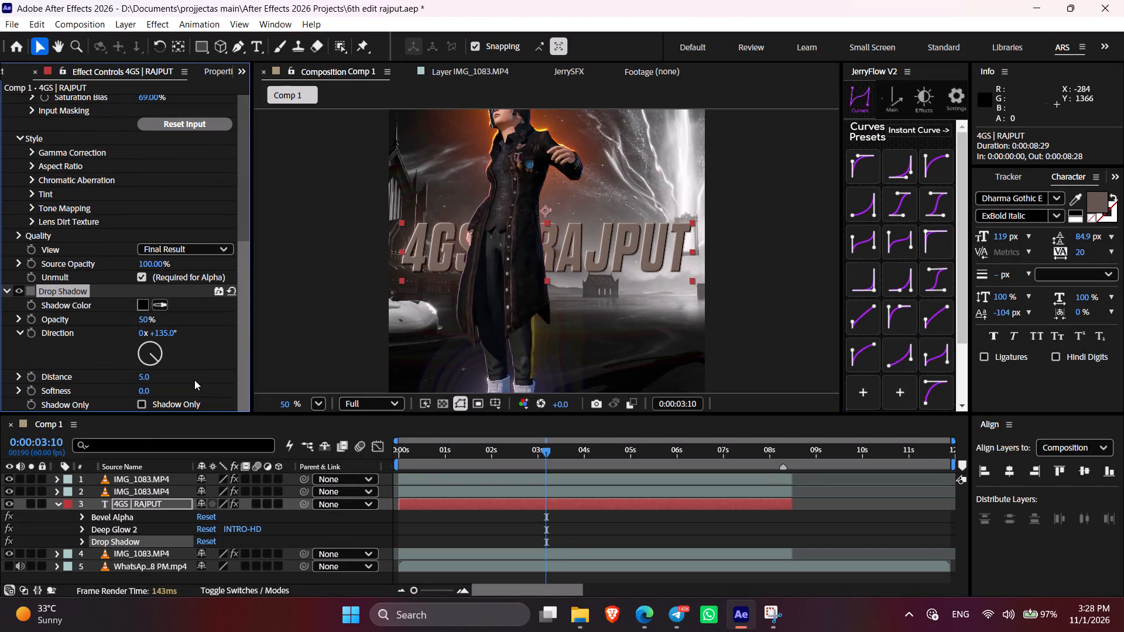
drag(143, 320, 522, 312)
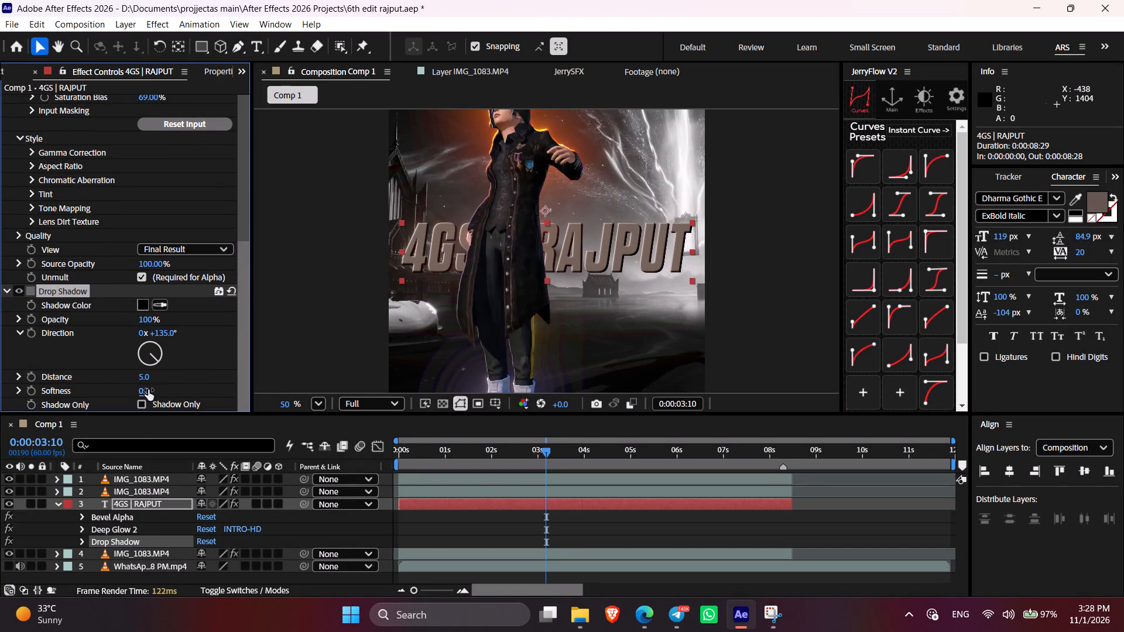
click(145, 393)
key(5)
click(202, 363)
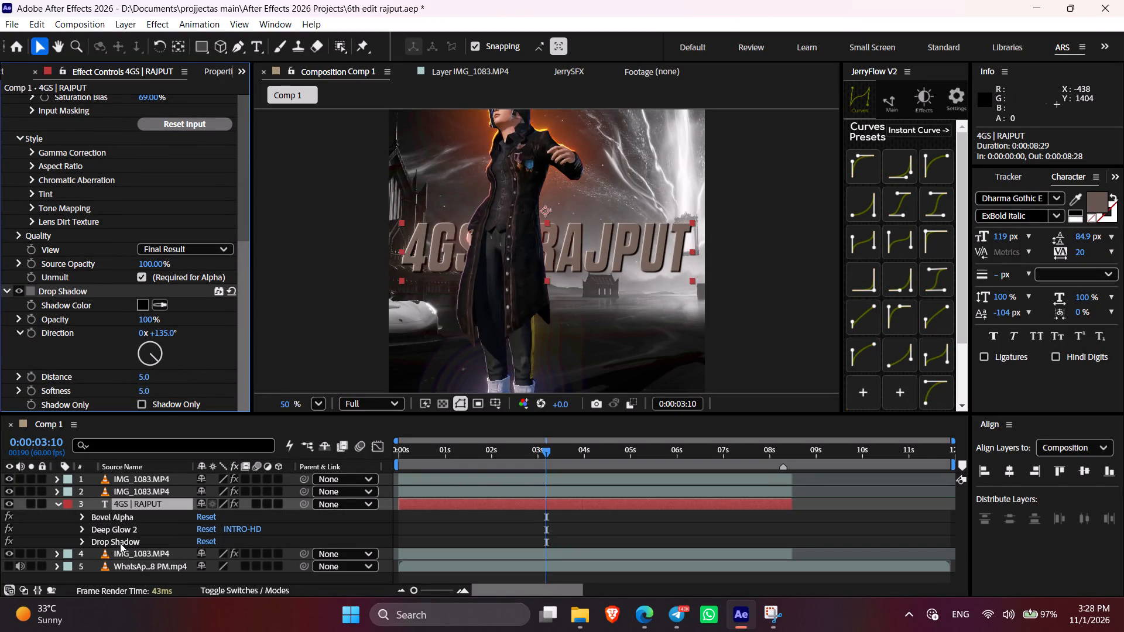
Move Drop Shadow above Deep Glow 2 in the 4GS | RAJPUT layer's effect order.
drag(119, 543, 85, 524)
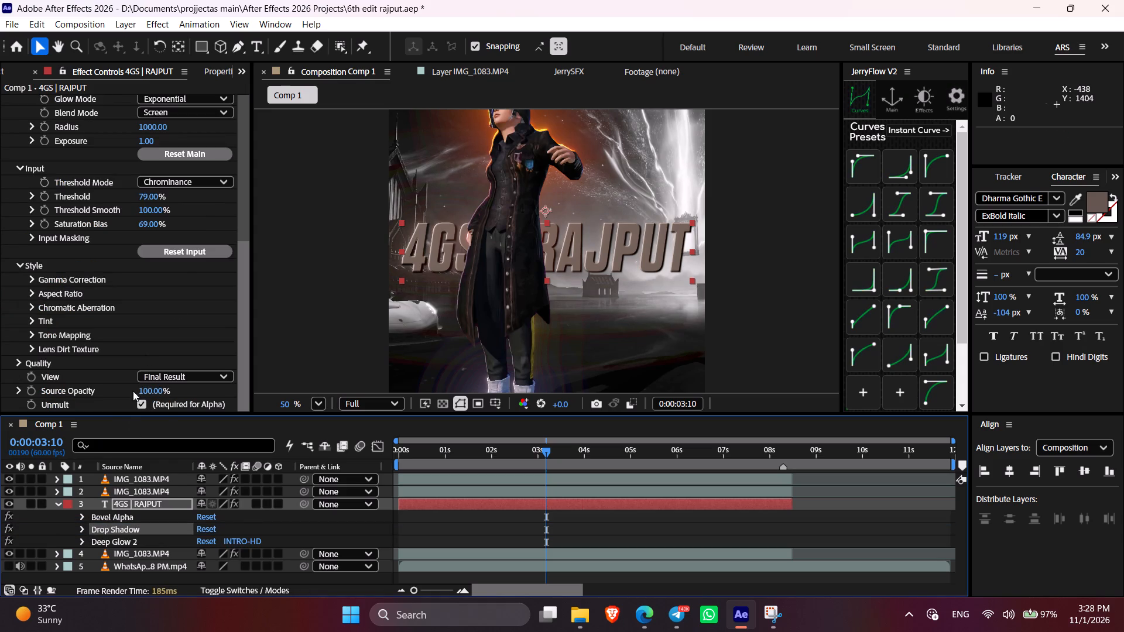
Reduce the Drop Shadow opacity to 41% and save the project.
drag(245, 284, 254, 143)
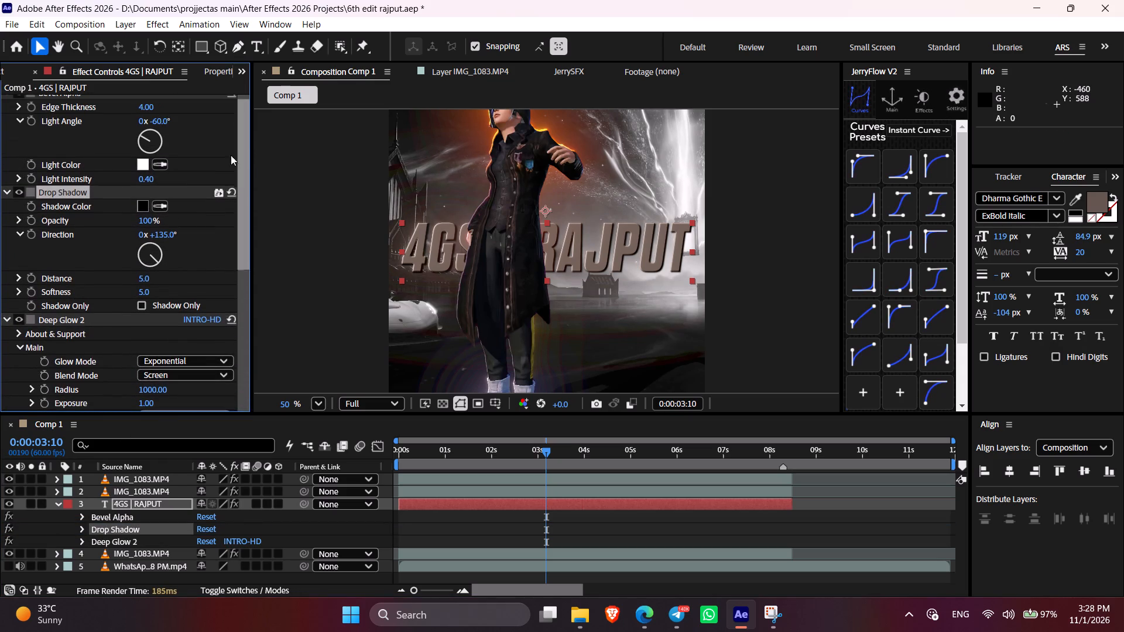
drag(140, 220, 52, 278)
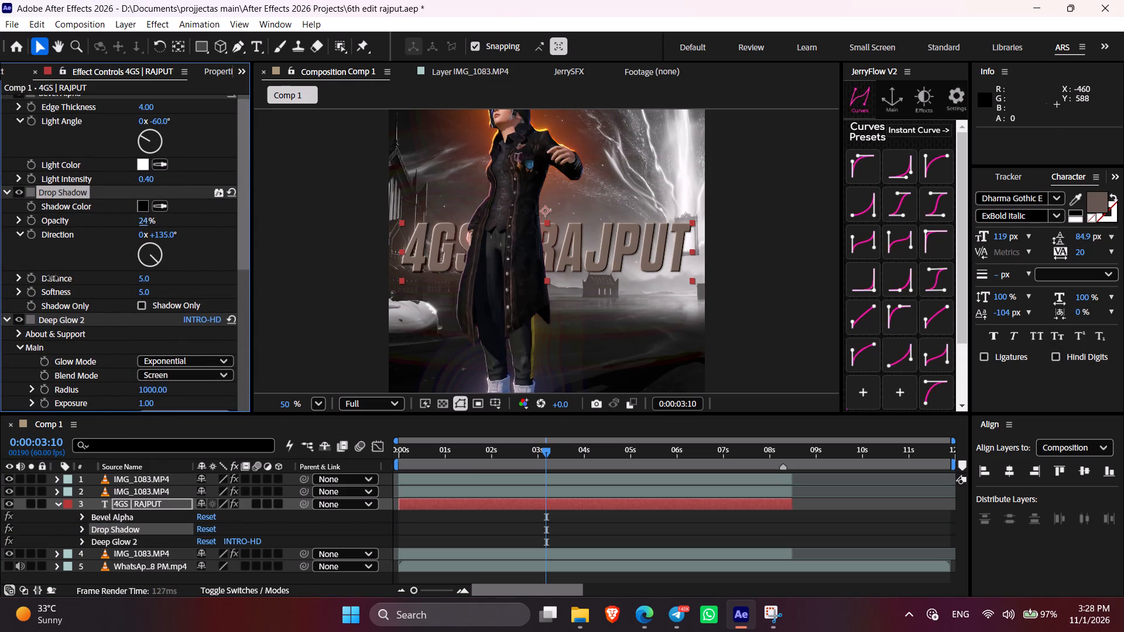
drag(52, 278, 44, 259)
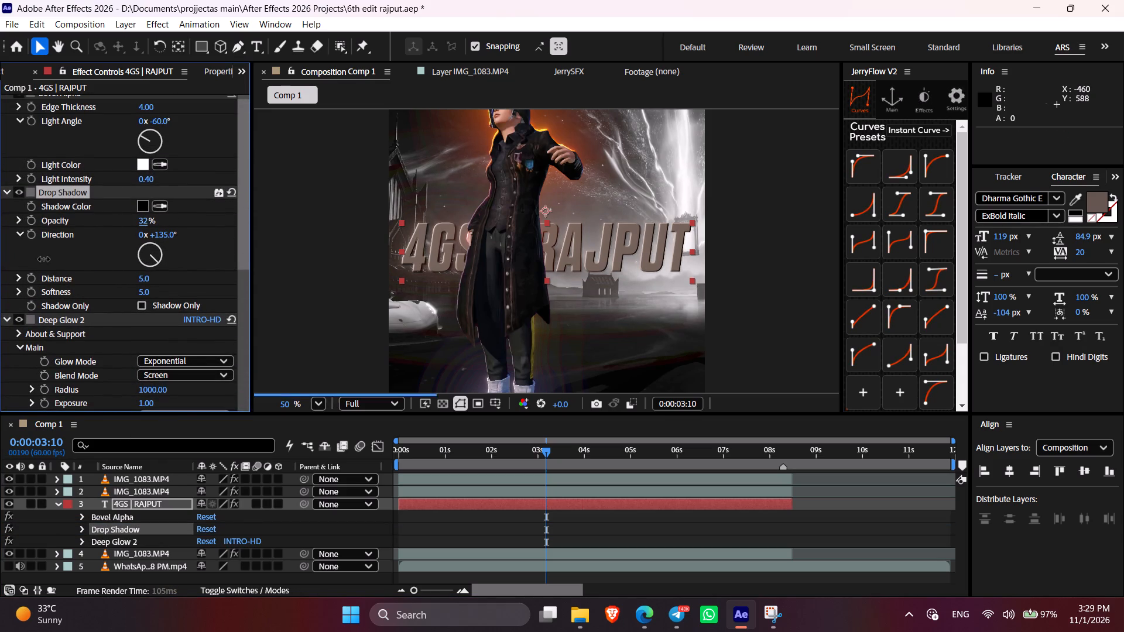
drag(44, 259, 63, 258)
key(ctrl+s)
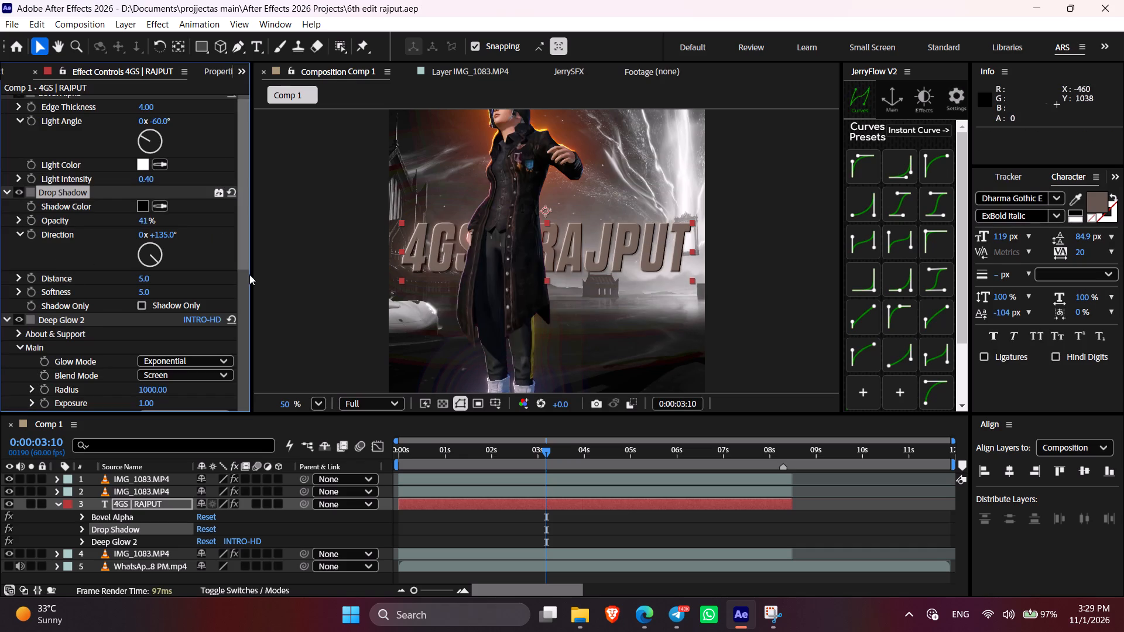
Lower Deep Glow 2's threshold to 66% and save the project.
drag(244, 244, 239, 186)
scroll(172, 393, down, 2)
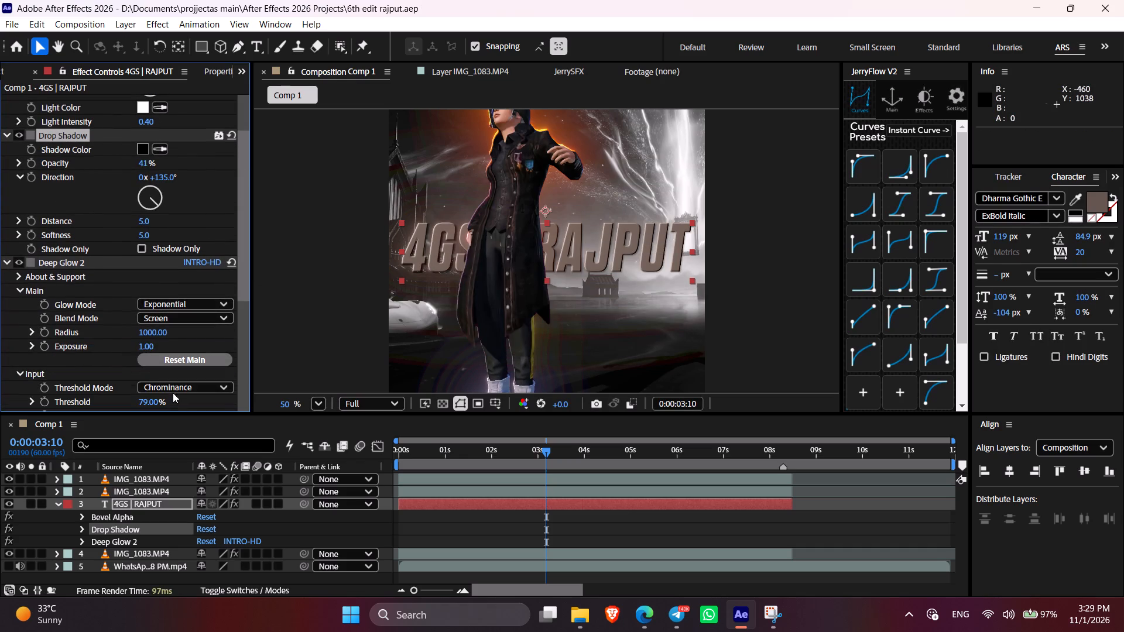
drag(144, 403, 127, 400)
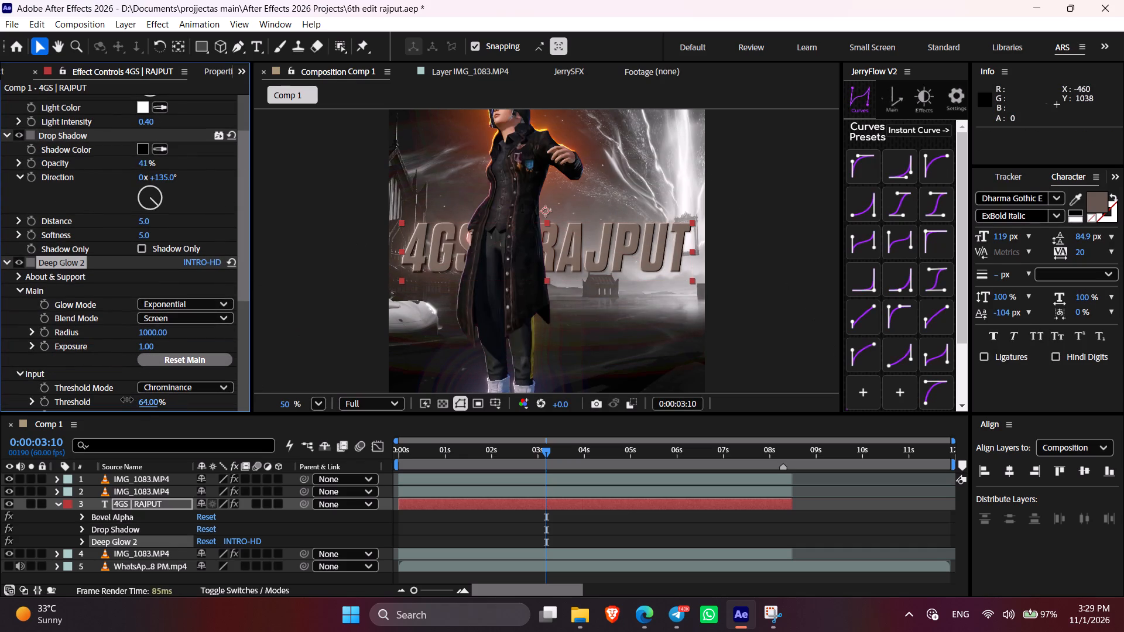
drag(127, 400, 119, 399)
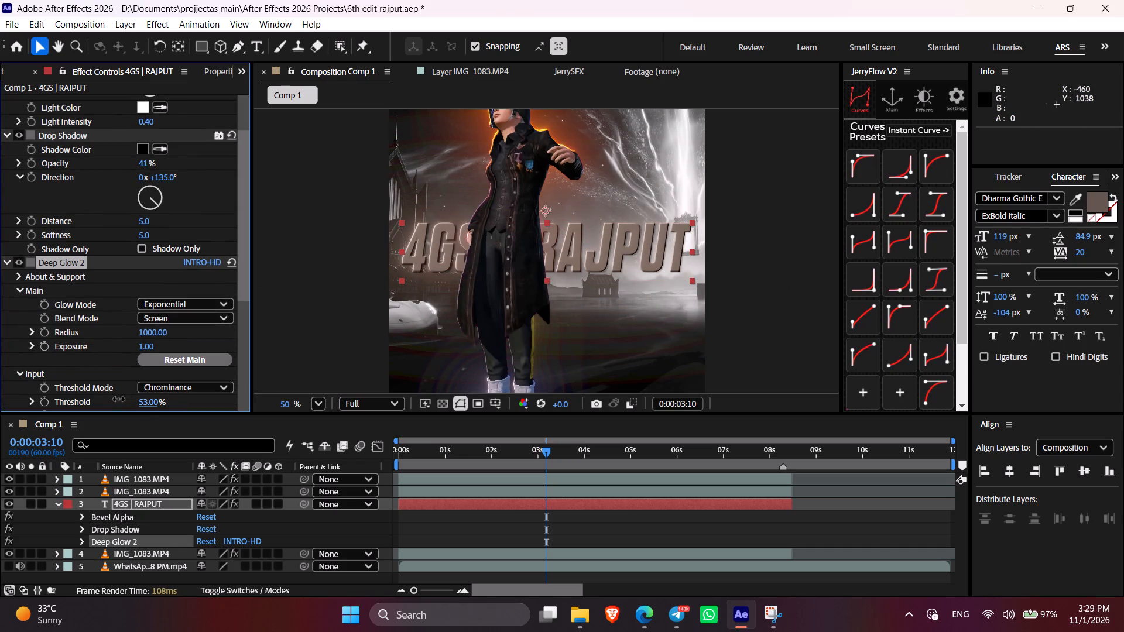
drag(119, 399, 128, 399)
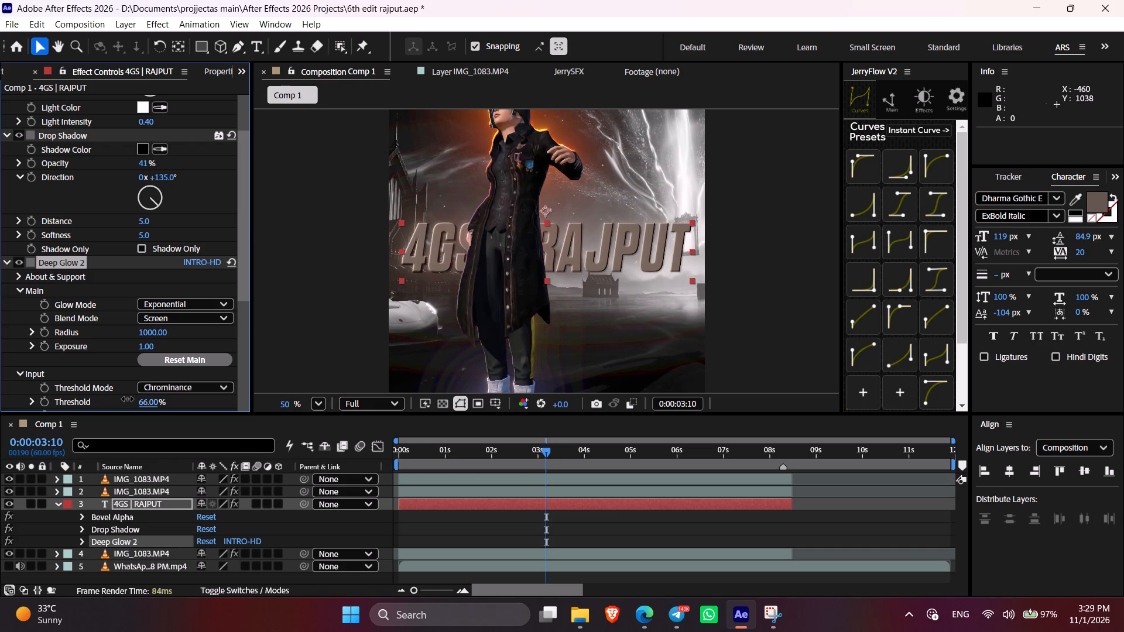
drag(128, 399, 129, 399)
key(ctrl+s)
Raise the Deep Glow 2 exposure to 1.56.
drag(149, 342, 453, 346)
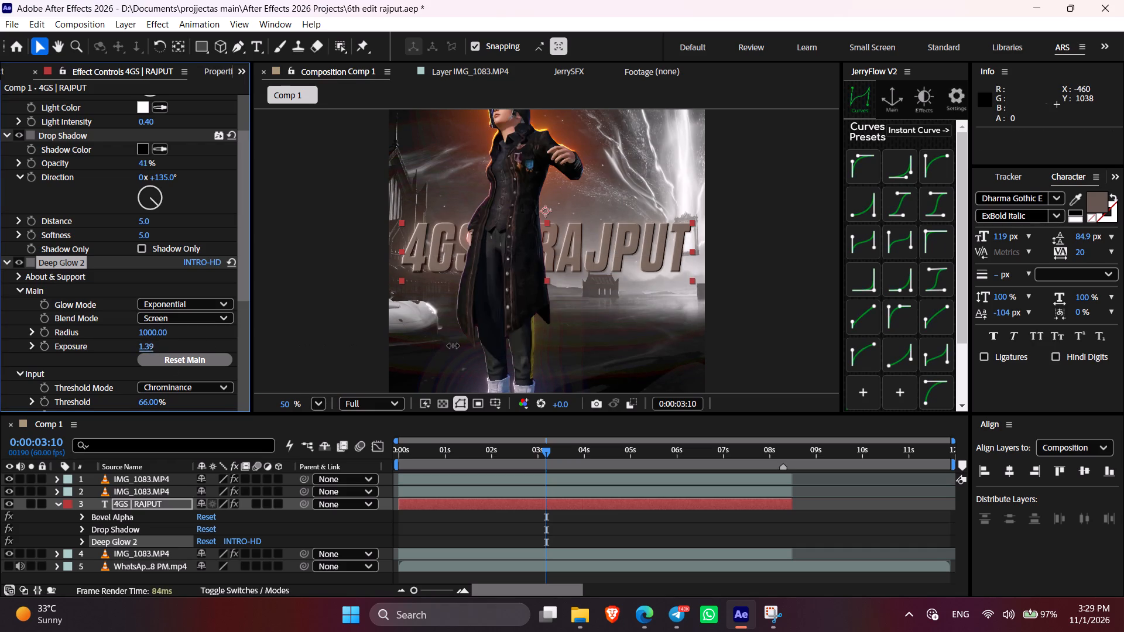
drag(453, 346, 566, 346)
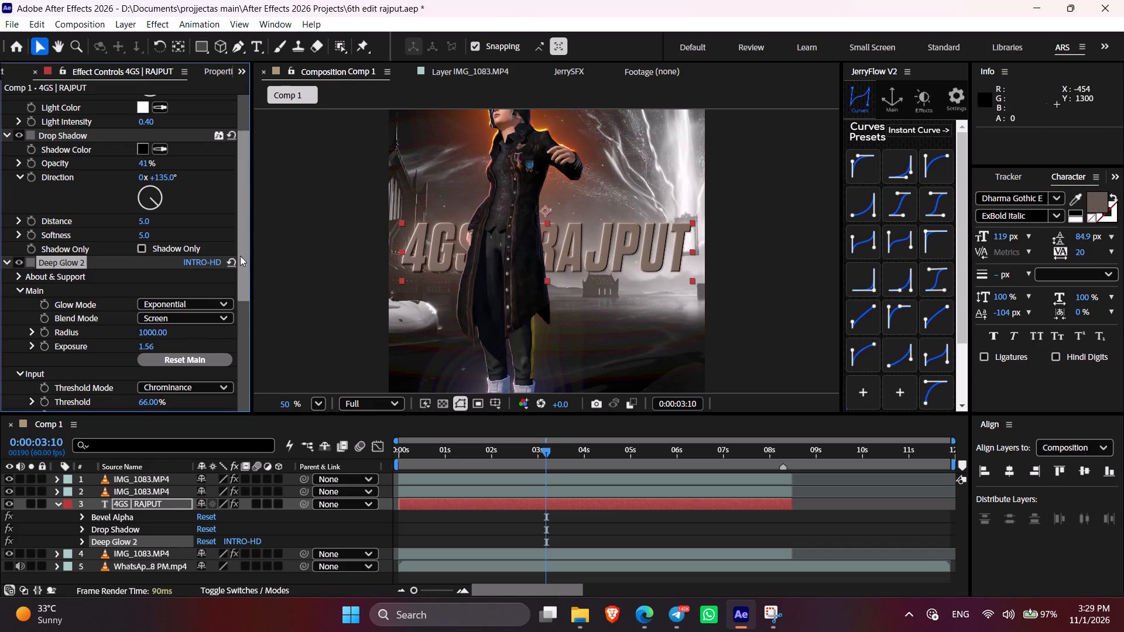
Collapse the 4GS | RAJPUT layer's effect list in the timeline.
drag(243, 254, 247, 290)
scroll(409, 292, down, 2)
click(540, 531)
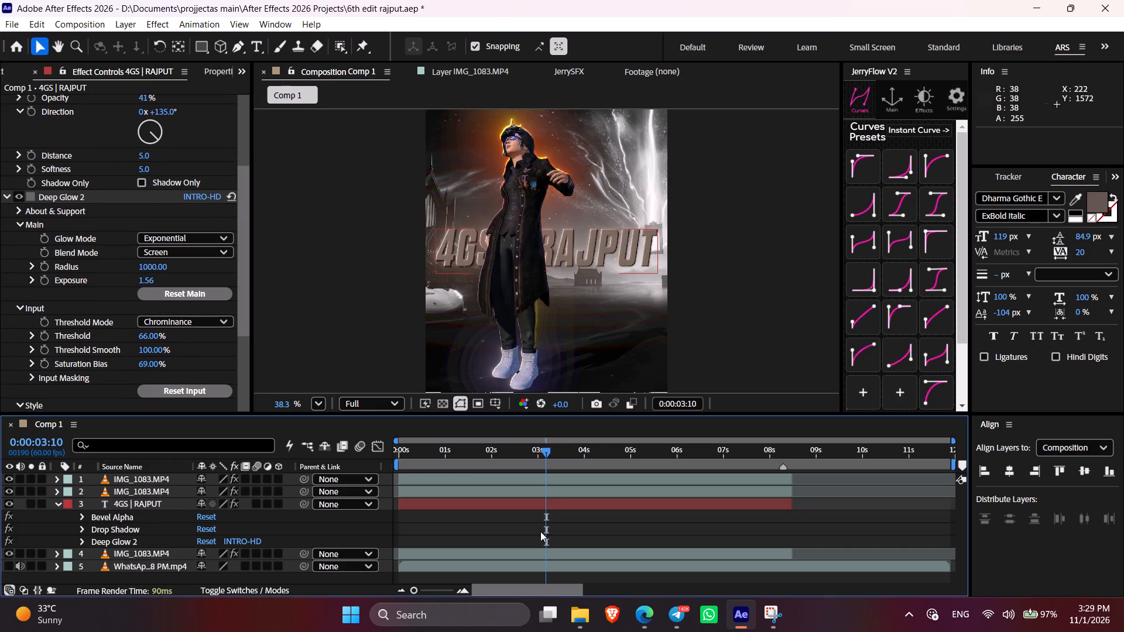
click(56, 505)
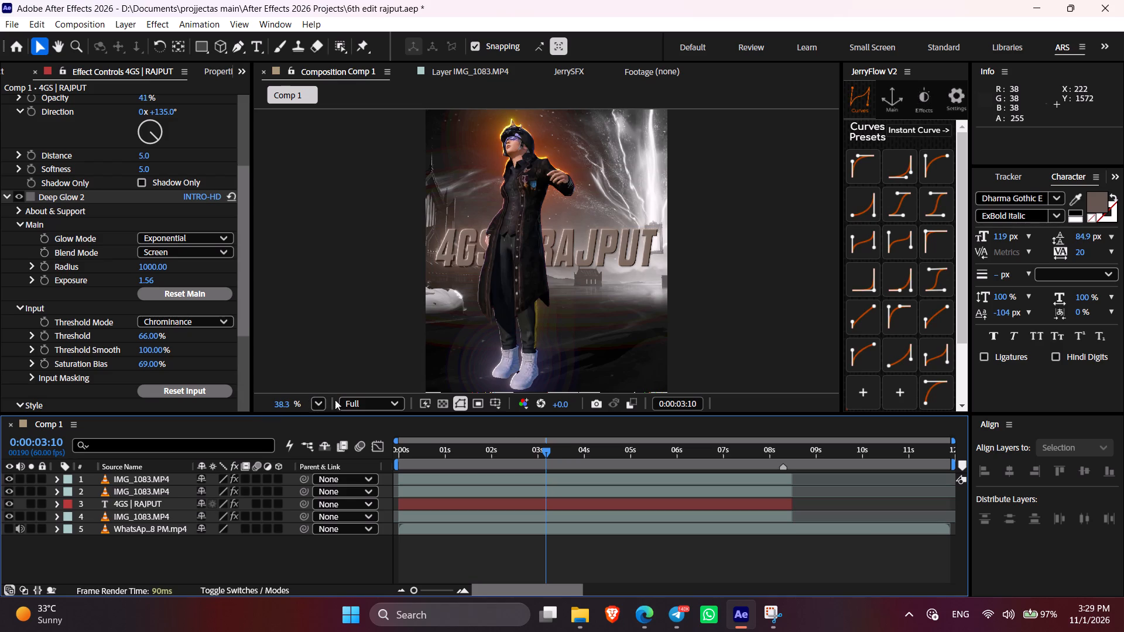
Examine how the title reads behind the character at several points between about 0 and 8 seconds.
scroll(533, 390, up, 1)
scroll(533, 390, down, 1)
scroll(537, 386, up, 1)
scroll(537, 386, down, 4)
drag(453, 465, 382, 461)
click(434, 456)
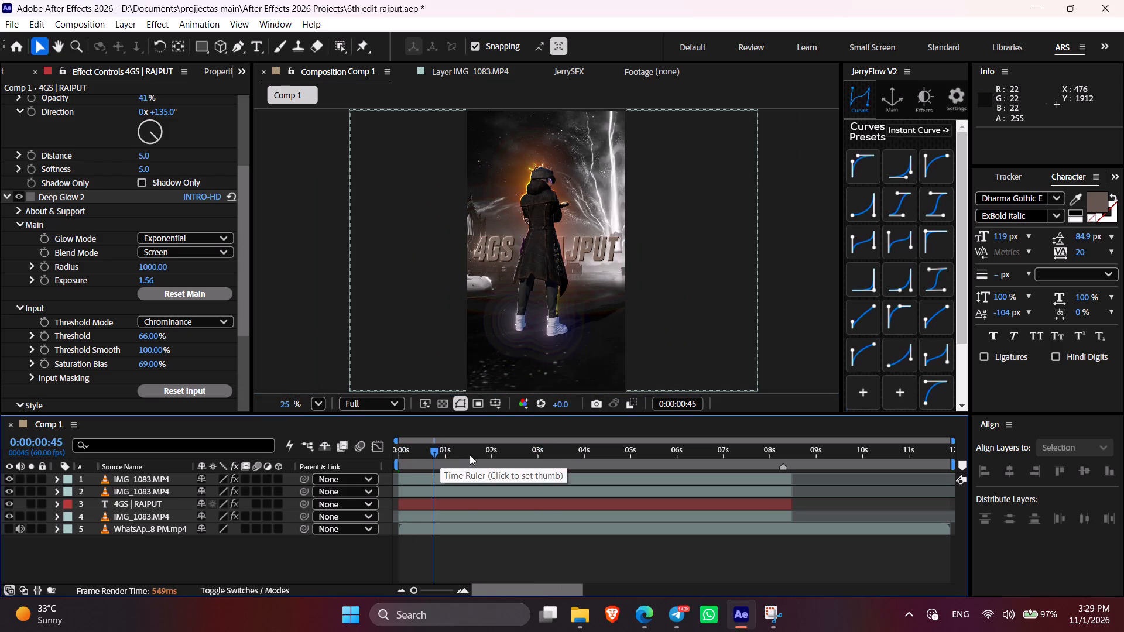
click(470, 455)
click(544, 456)
click(602, 456)
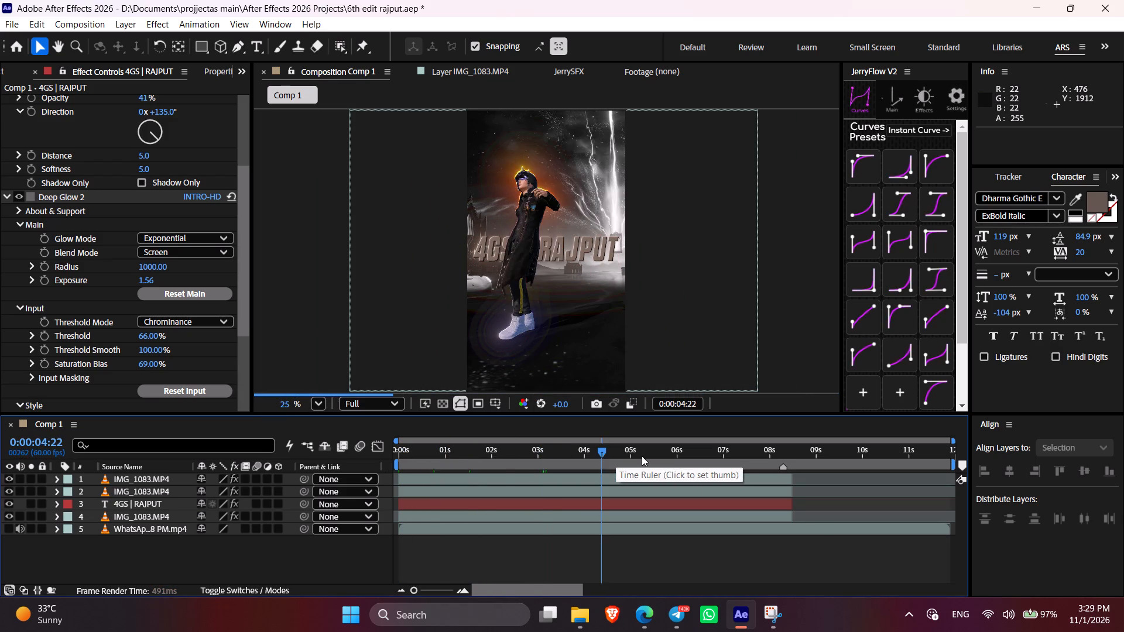
click(669, 455)
click(728, 456)
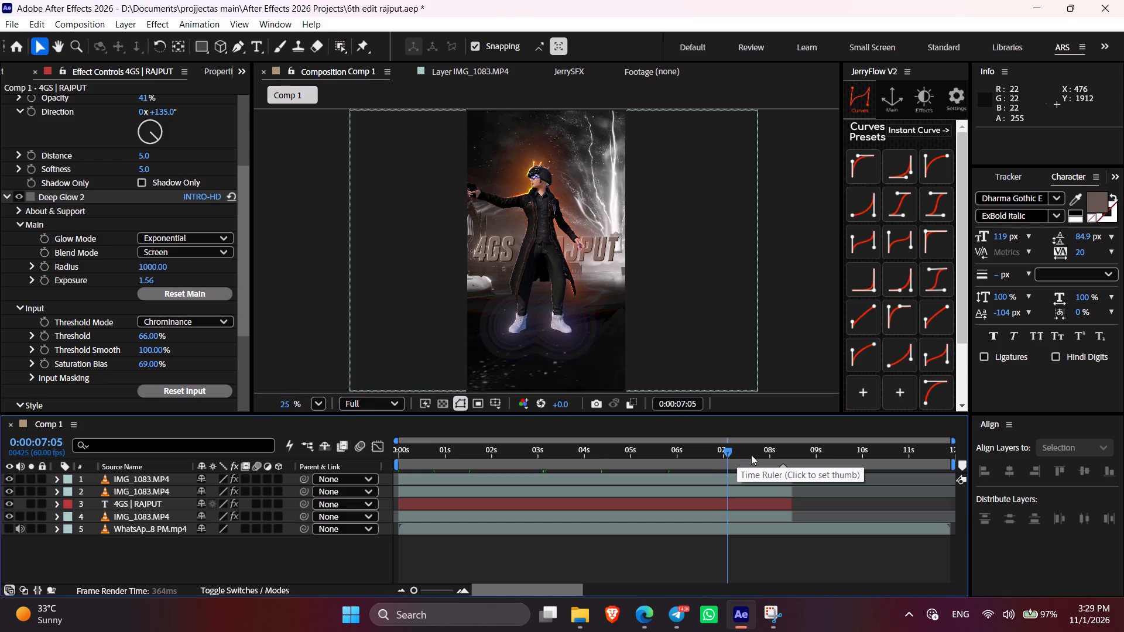
click(753, 455)
click(700, 555)
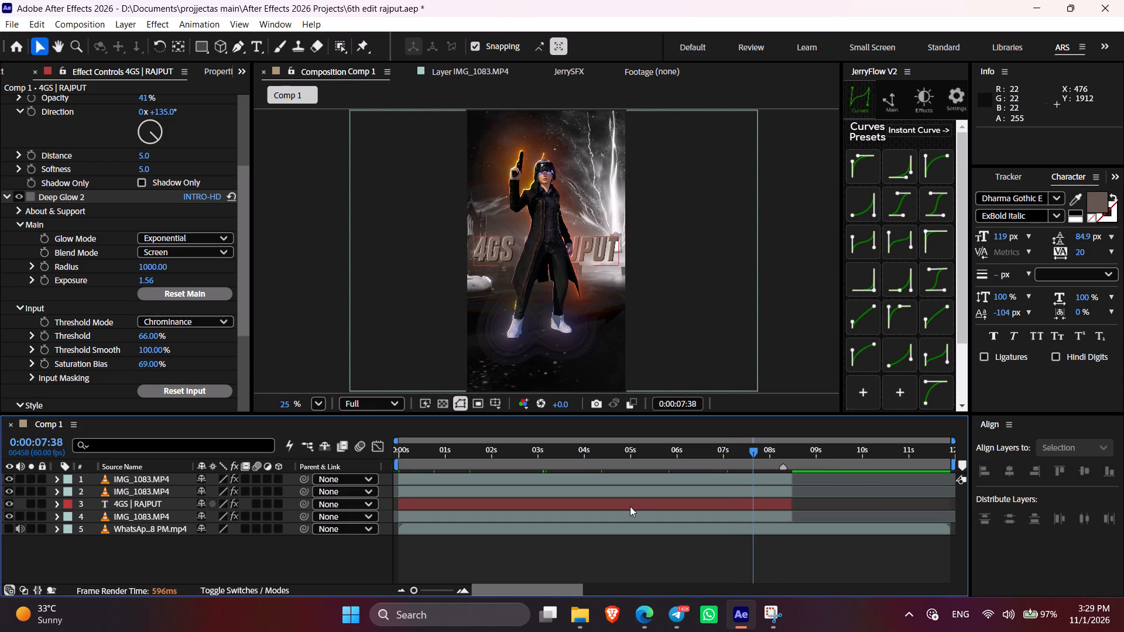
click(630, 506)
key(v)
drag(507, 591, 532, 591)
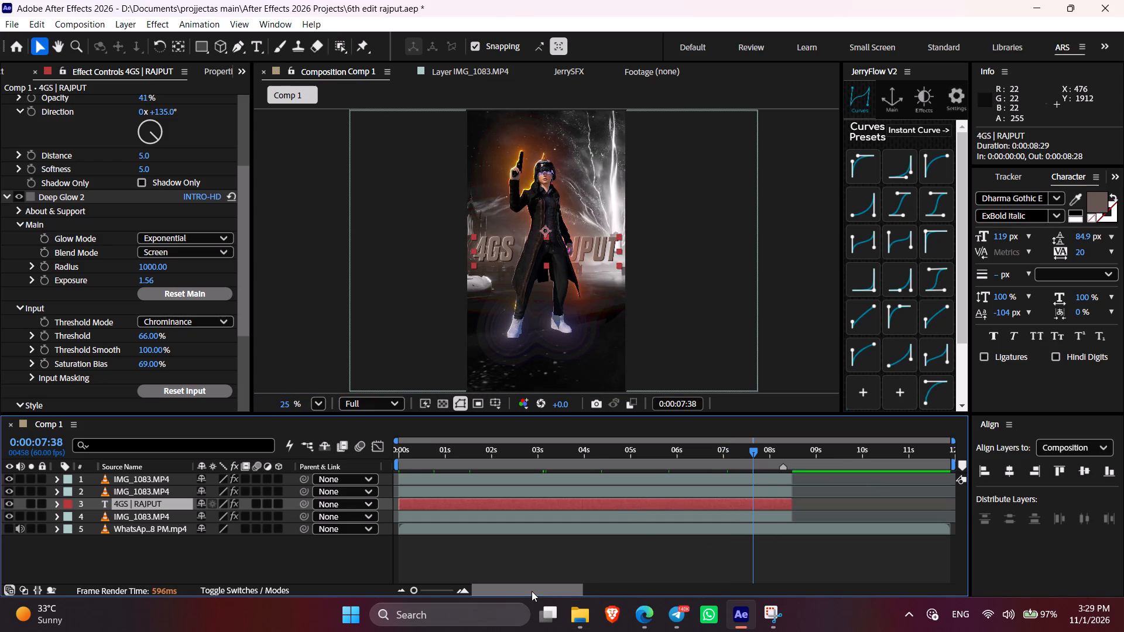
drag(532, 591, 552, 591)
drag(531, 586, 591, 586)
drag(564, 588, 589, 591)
Move the current time to 0:00:08:17 and save the project.
drag(783, 451, 776, 458)
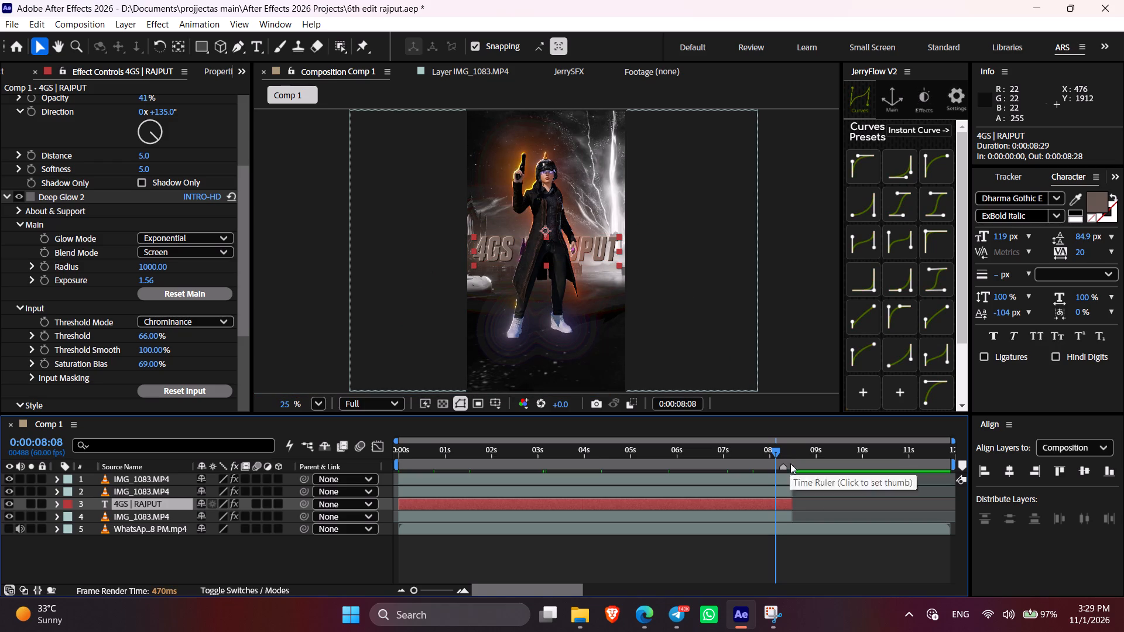
click(772, 527)
shift+click(784, 449)
click(809, 569)
key(ctrl+s)
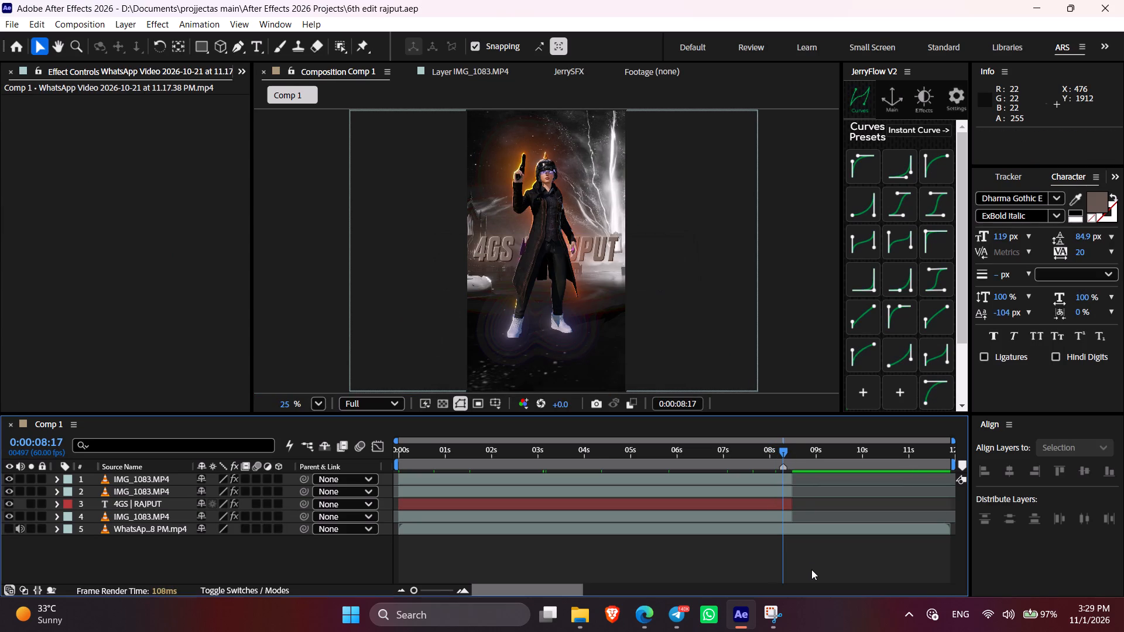
Pre-compose the three IMG_1083.MP4 layers together with the 4GS | RAJPUT title, moving all attributes into the new composition.
key(v)
click(763, 476)
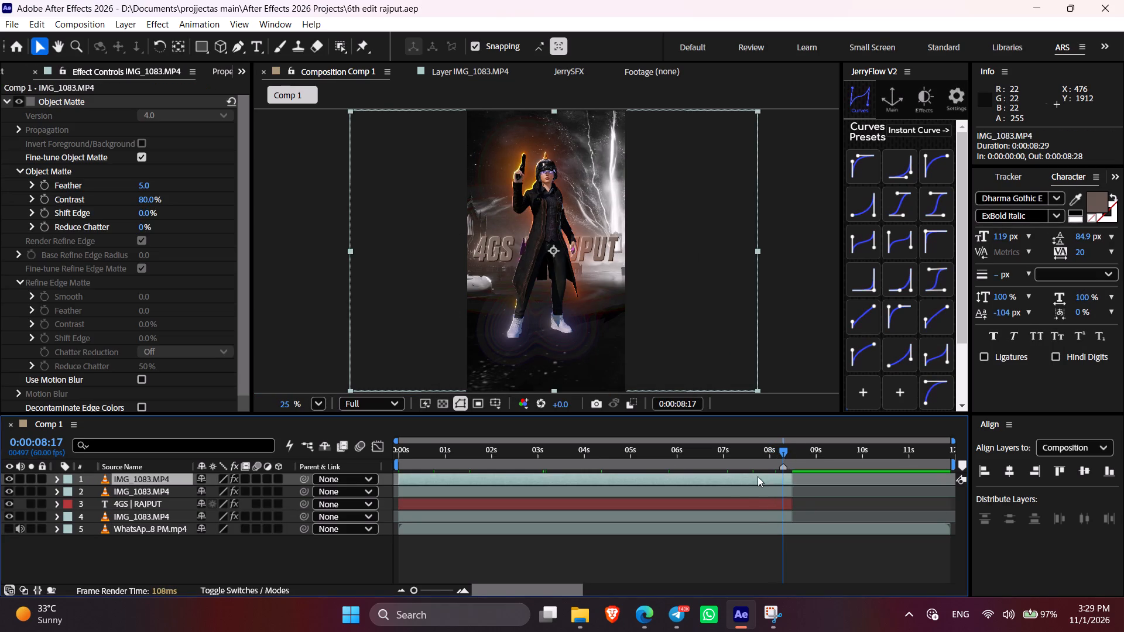
click(662, 454)
shift+click(787, 445)
shift+click(787, 452)
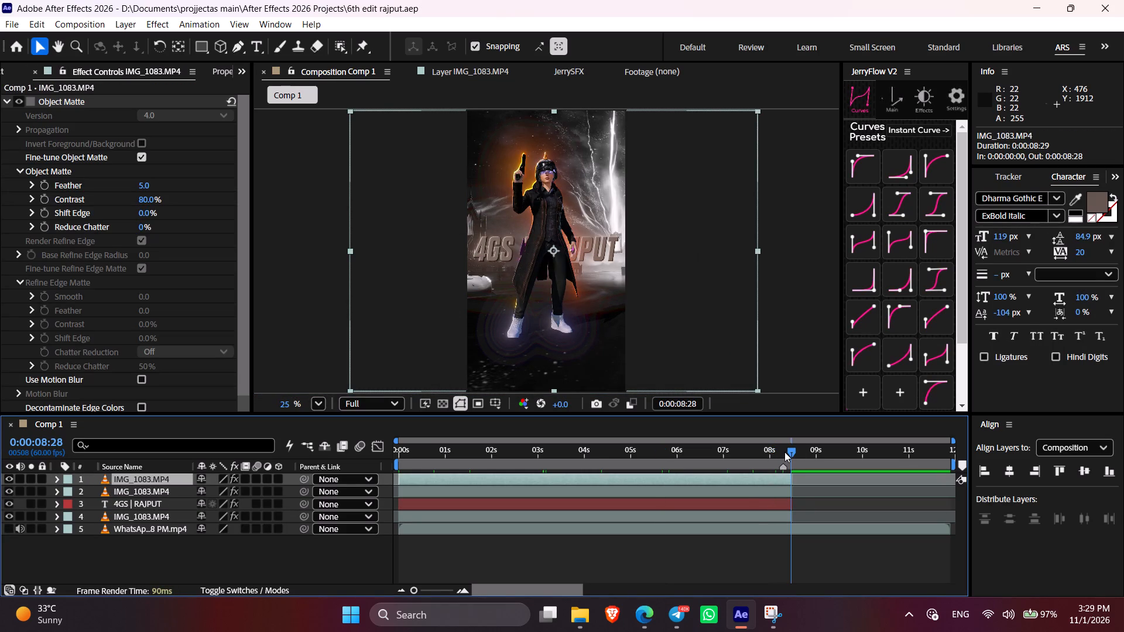
shift+click(780, 451)
shift+click(721, 514)
key(ctrl+shift+c)
key(Return)
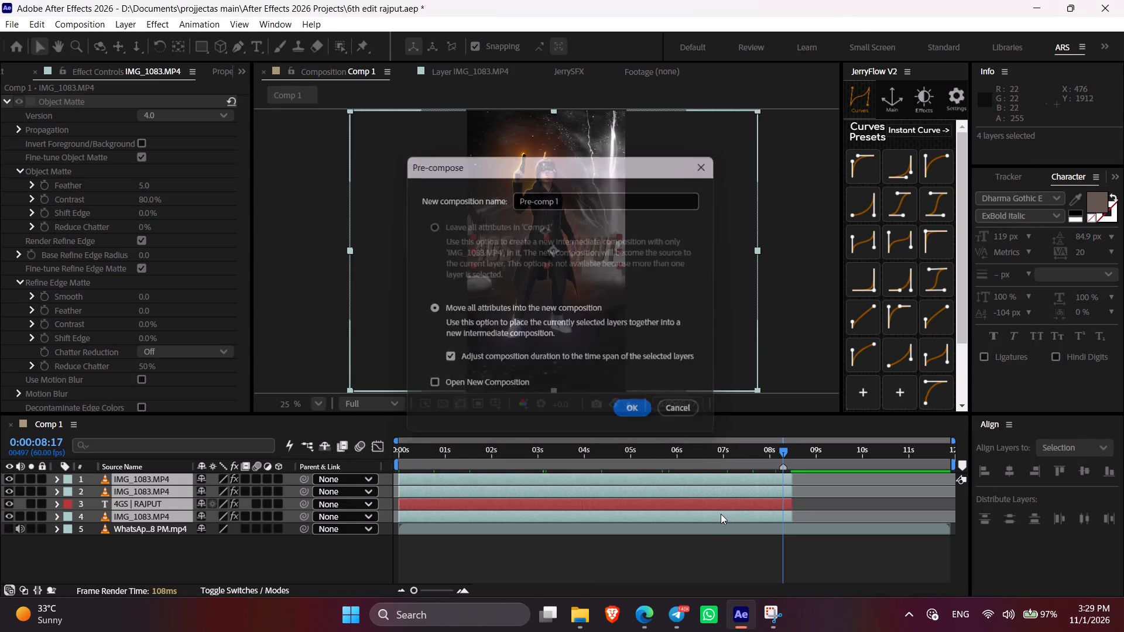
Split the pre-comp at 0:00:08:17 and apply Freeze Frame to the second part, holding it to the composition's end.
key(ctrl+shift+d)
right_click(780, 482)
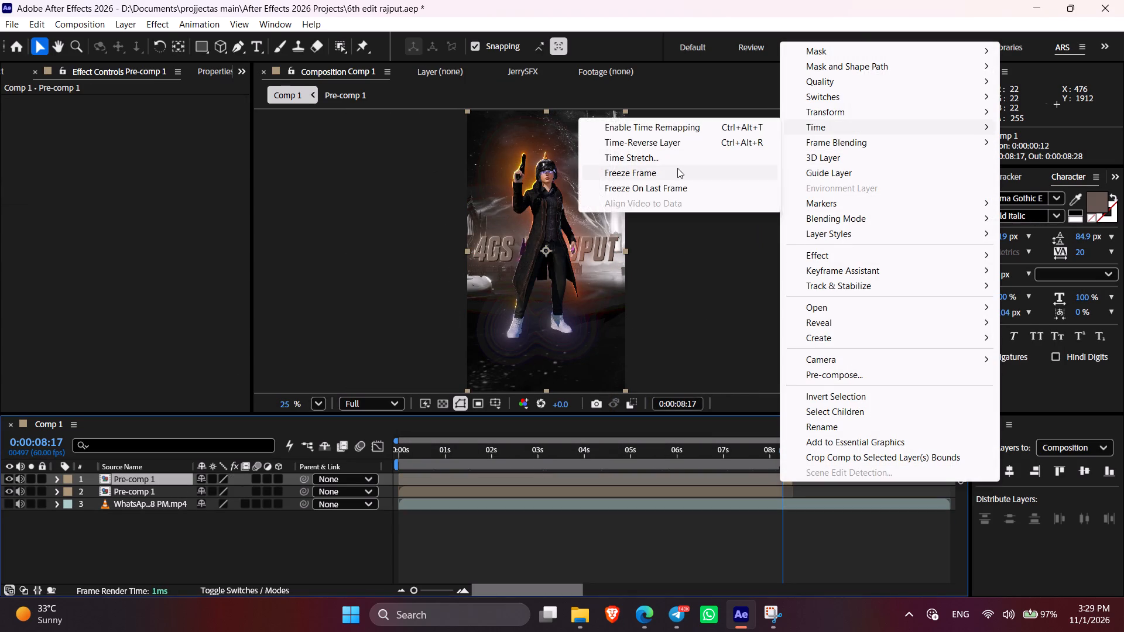
click(675, 171)
key(e)
click(821, 551)
key(v)
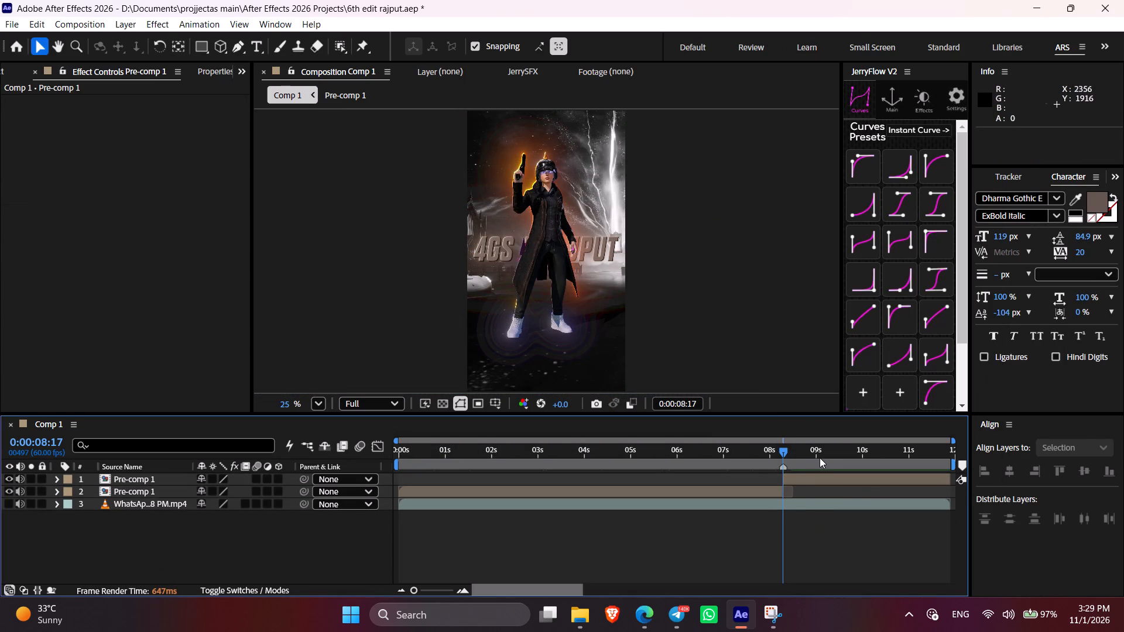
Scrub across the freeze-frame cut, return to 0:00:08:17 and save the project.
drag(820, 458, 711, 466)
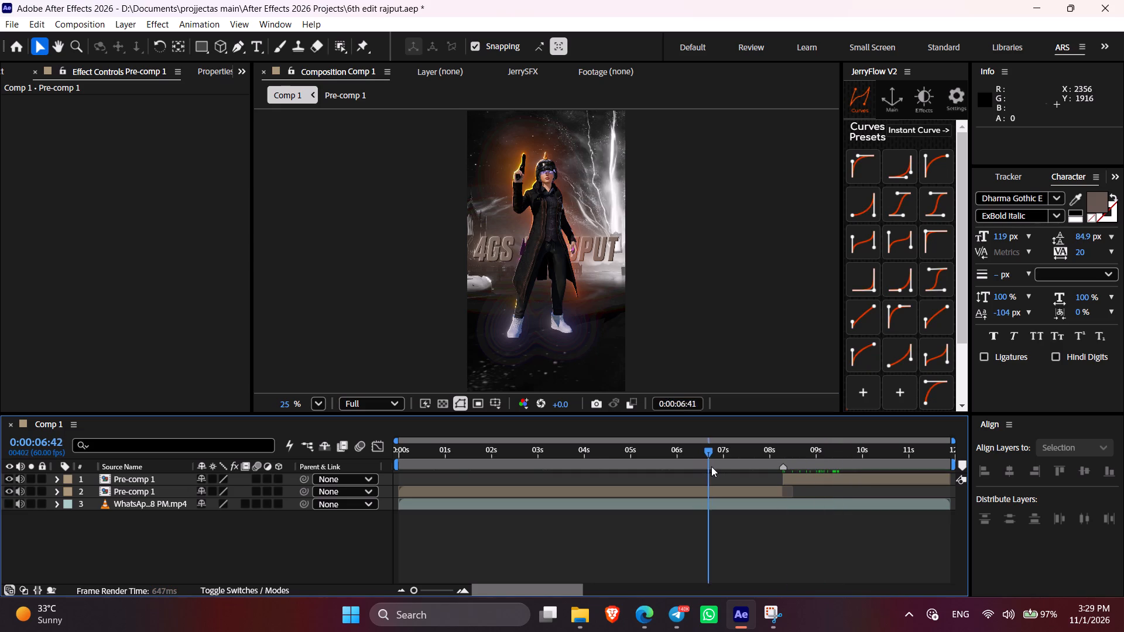
drag(711, 466, 714, 469)
shift+click(783, 449)
click(819, 516)
key(ctrl+s)
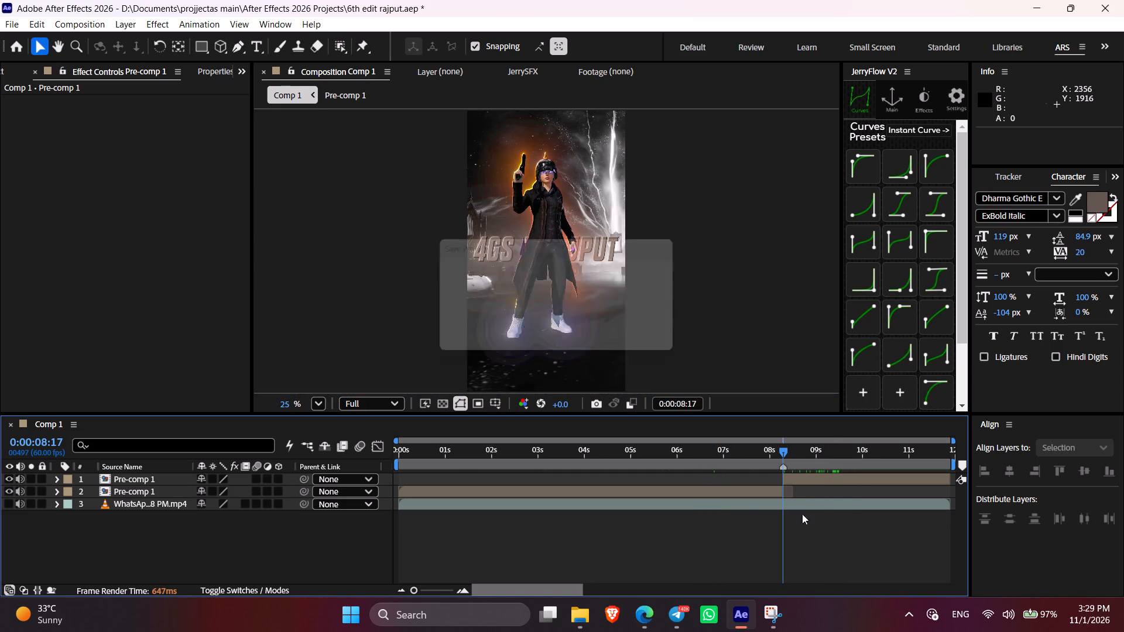
Mute the audio of both Pre-comp 1 layers.
drag(18, 480, 23, 499)
drag(18, 506, 24, 508)
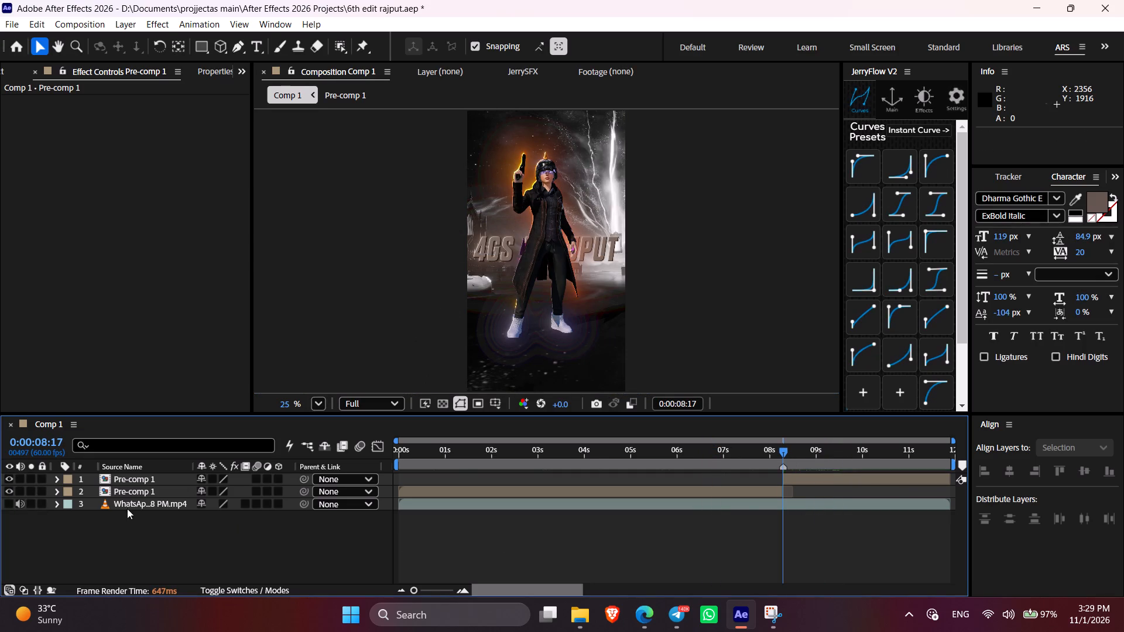
Preview the composition from the start and check the WhatsApp video layer on solo.
drag(443, 437, 382, 446)
drag(420, 452, 369, 452)
click(463, 535)
key(Delete)
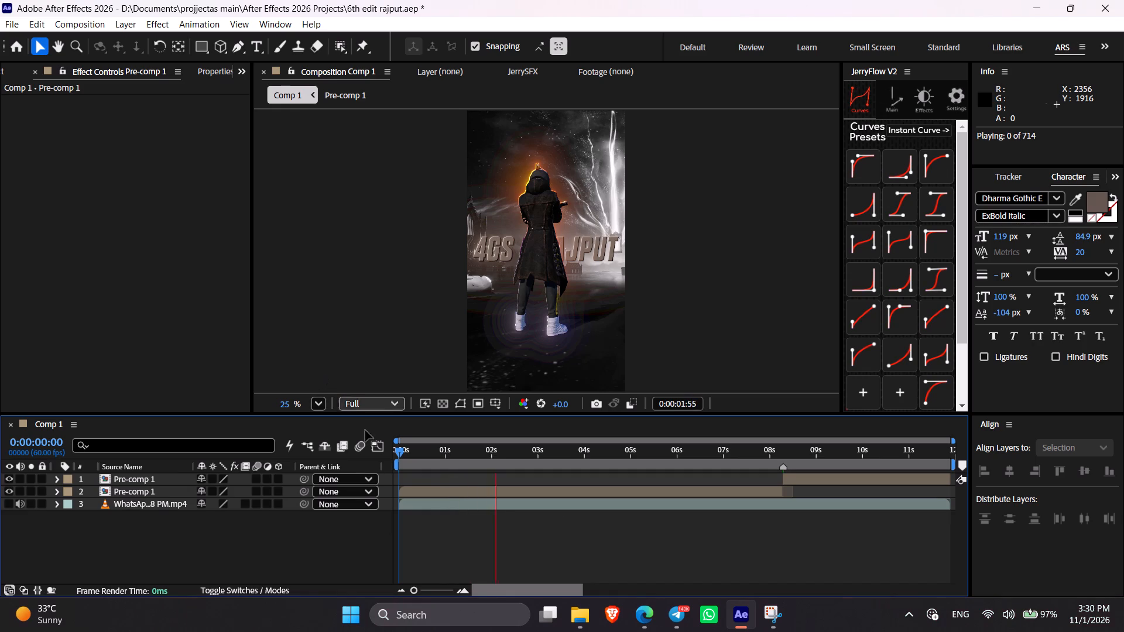
key(Delete)
click(501, 532)
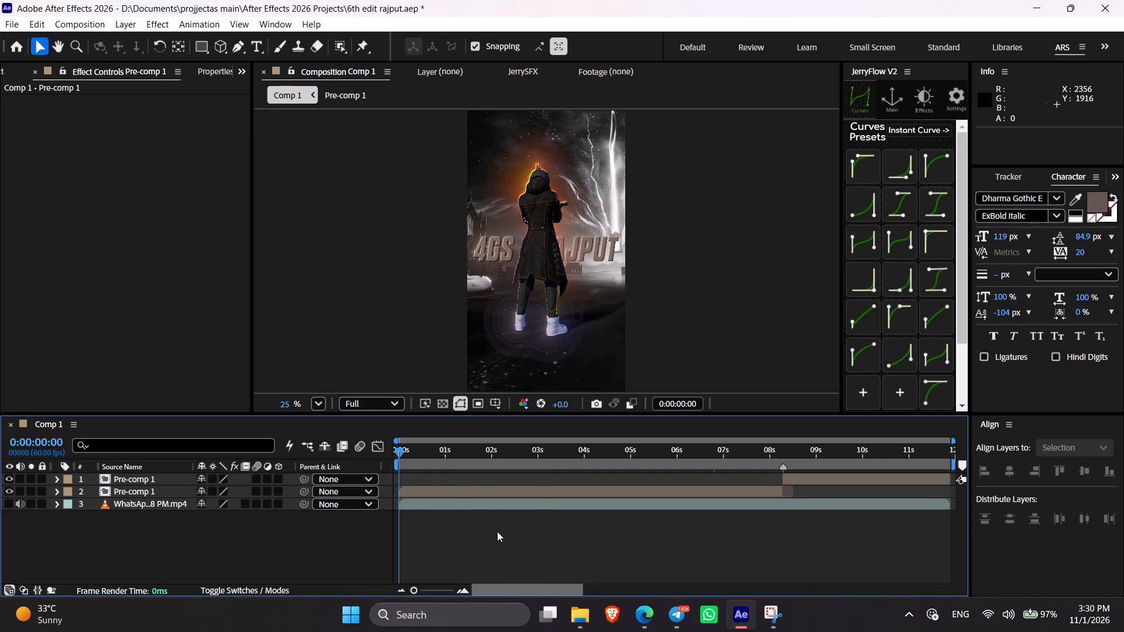
click(35, 505)
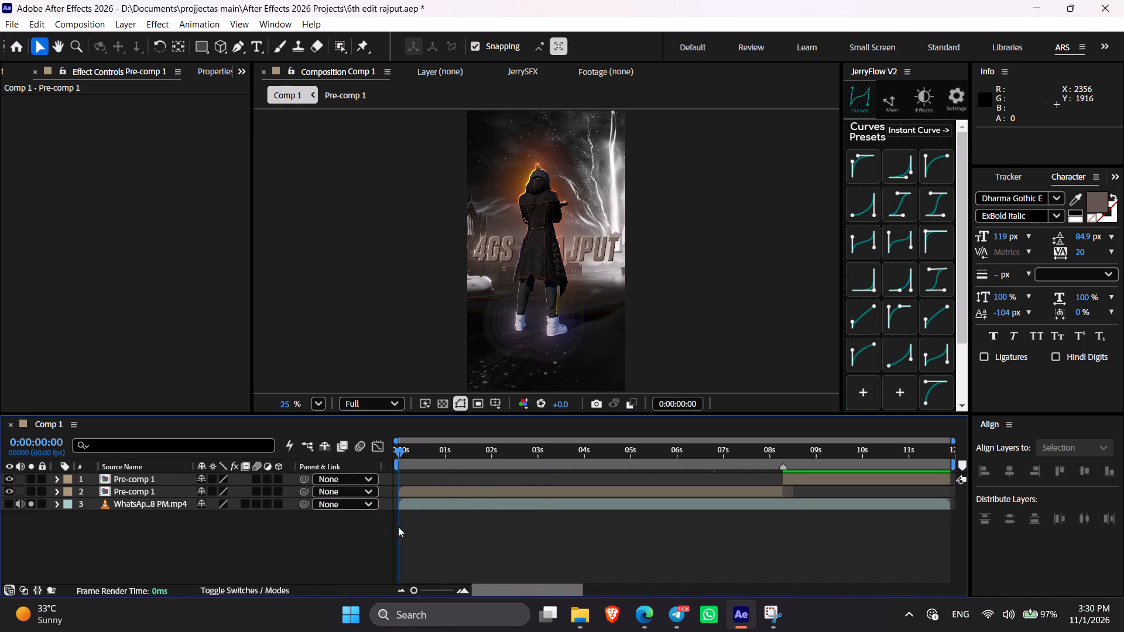
click(34, 504)
Open the WhatsApp video layer in the Layer viewer.
click(454, 67)
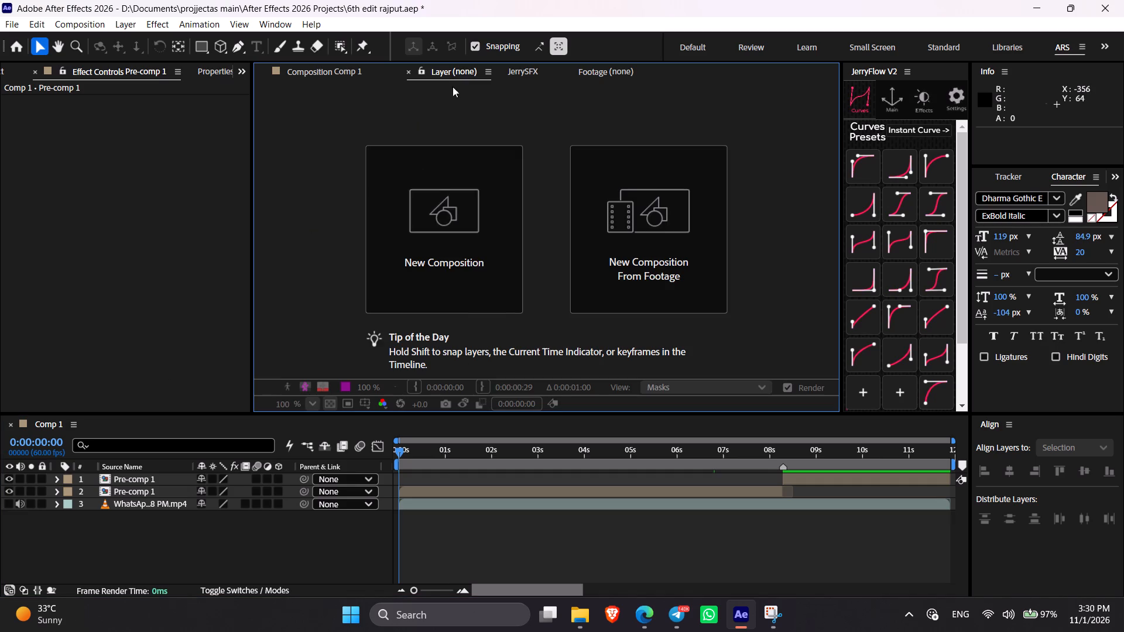
click(286, 71)
double_click(446, 503)
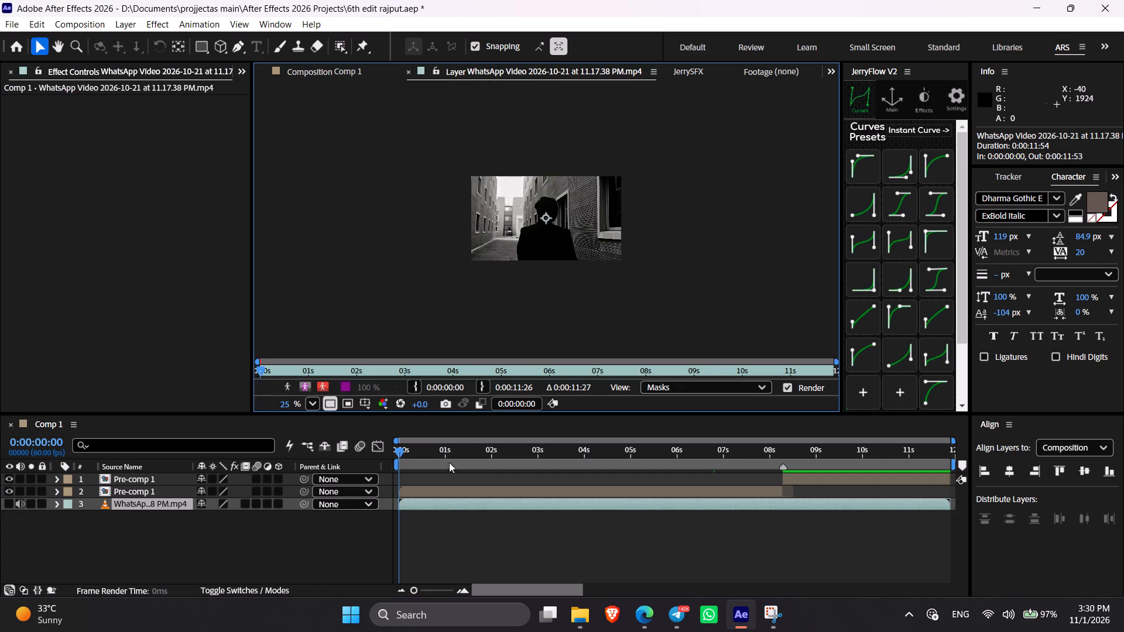
Open the Transcriptive SRT Importer 1.0 script.
click(275, 19)
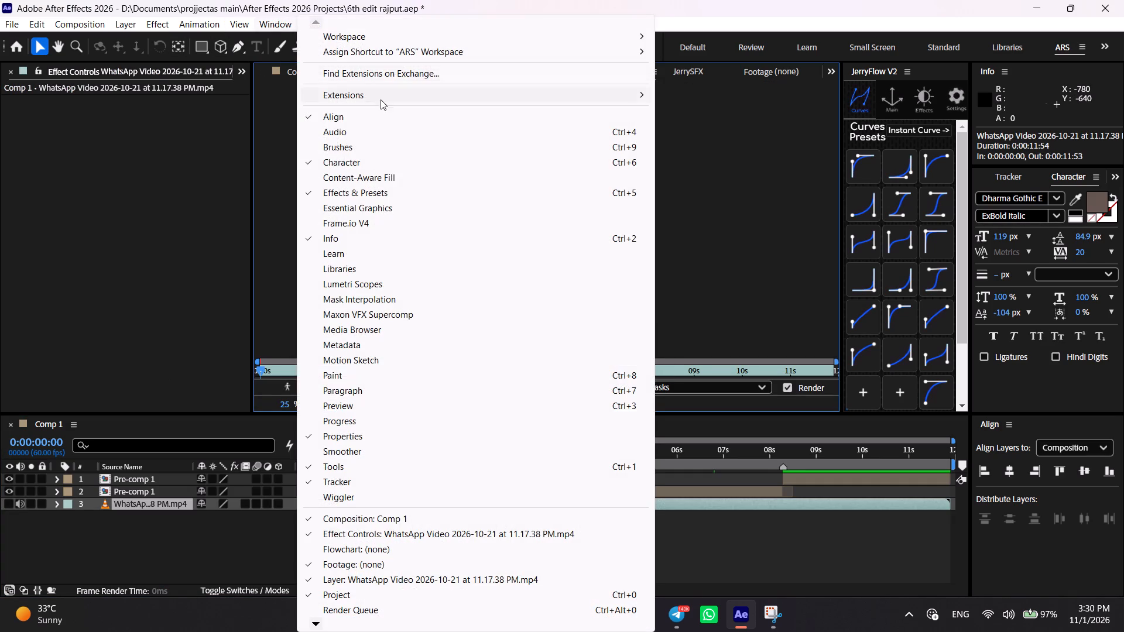
click(315, 623)
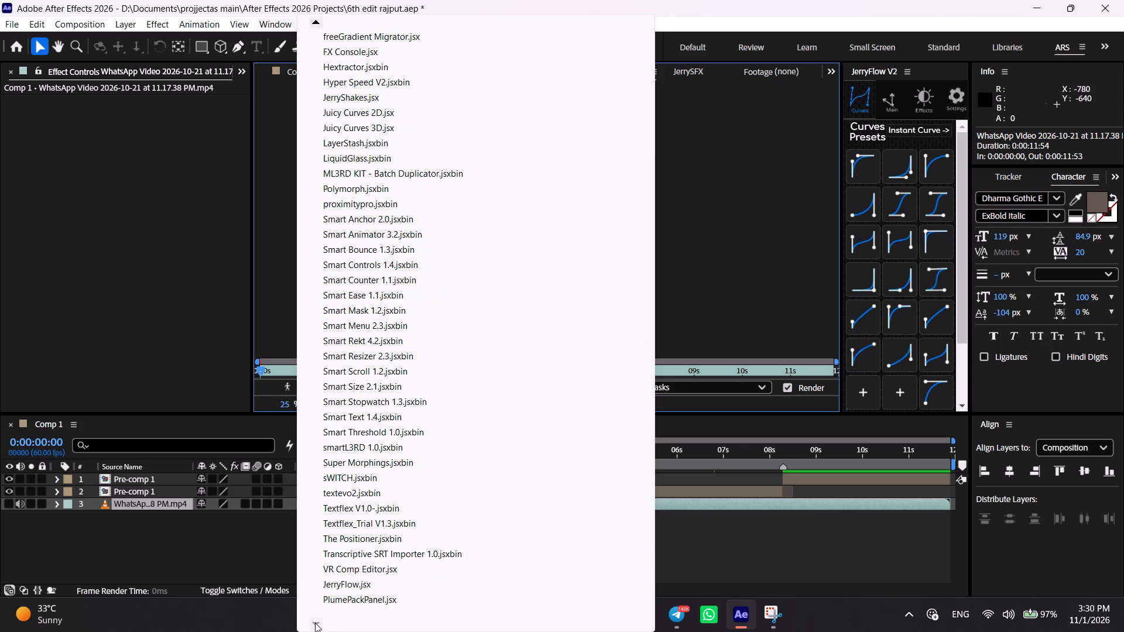
click(410, 555)
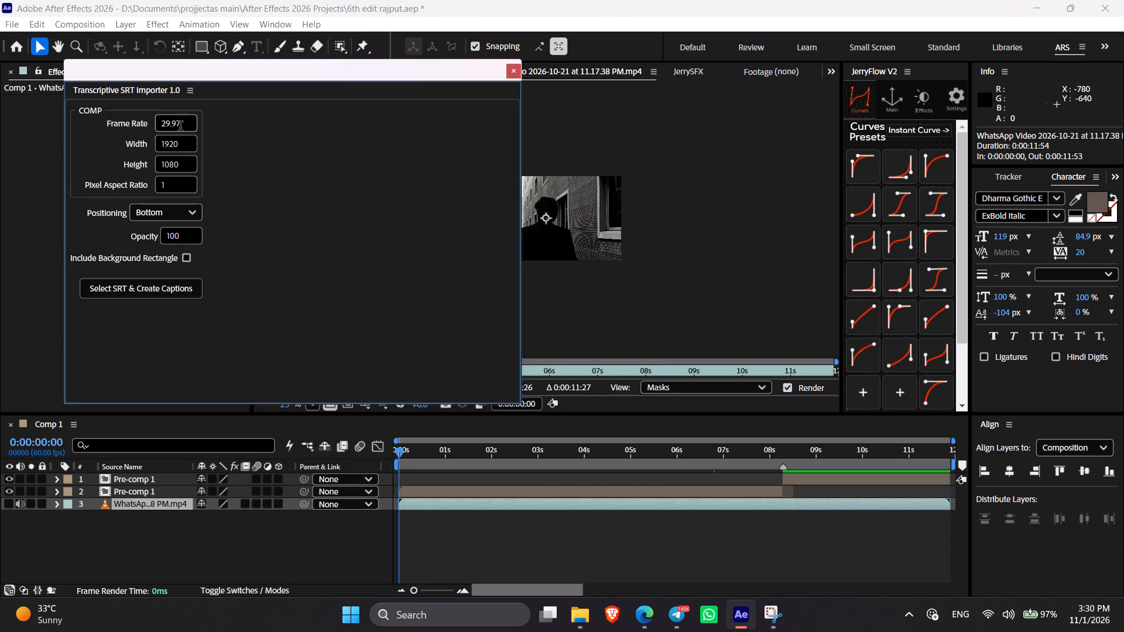
Set the SRT importer's comp to frame rate 60, width 1080 and height 1920.
drag(180, 128, 138, 126)
key(6)
key(0)
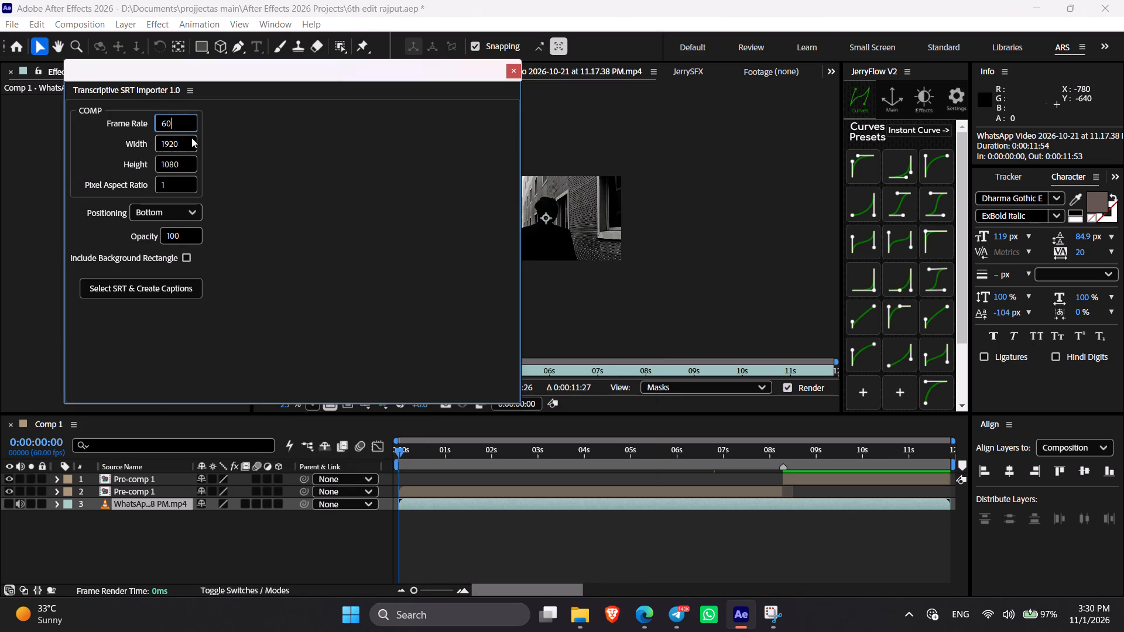
drag(187, 138, 144, 138)
drag(184, 145, 142, 145)
key(1)
key(0)
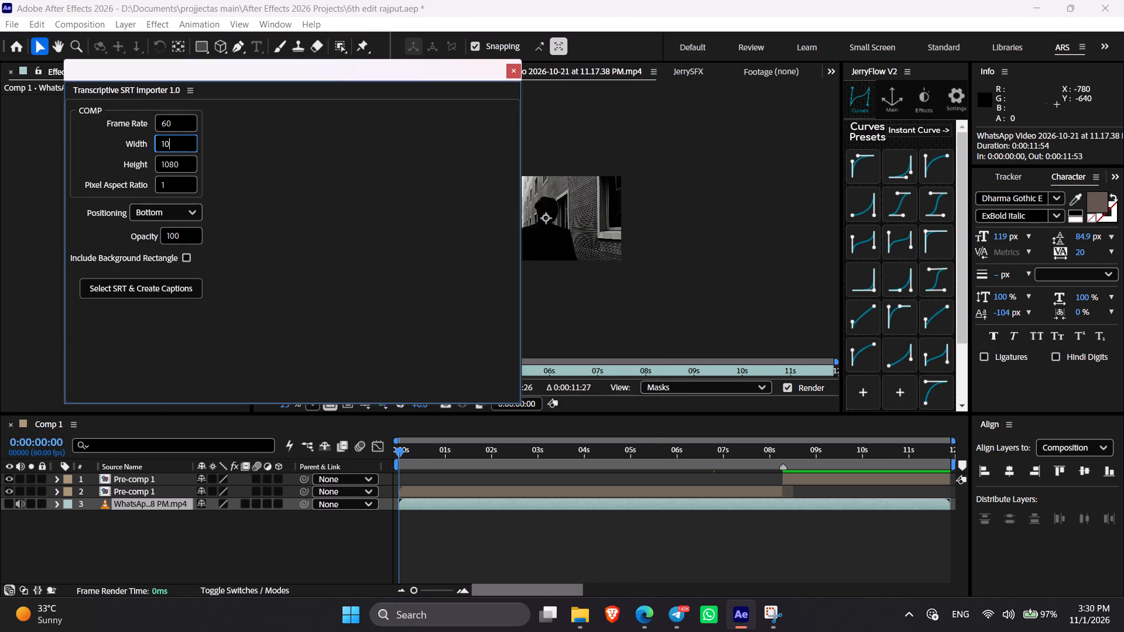
key(BackSpace)
text(08)
key(0)
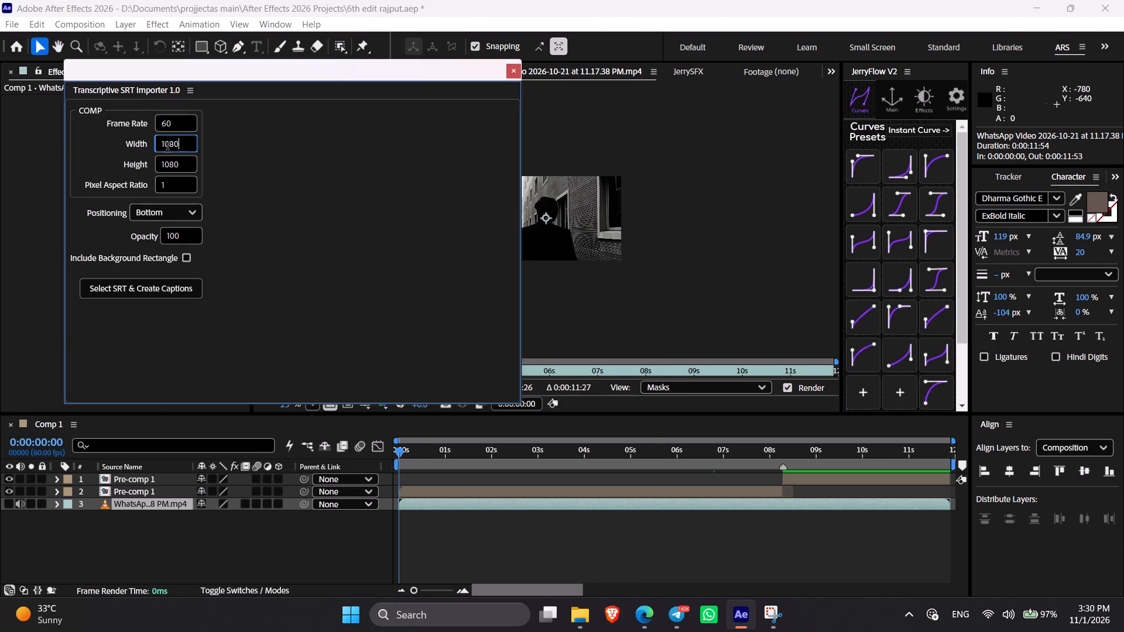
drag(181, 167, 144, 167)
key(1)
text(92)
key(0)
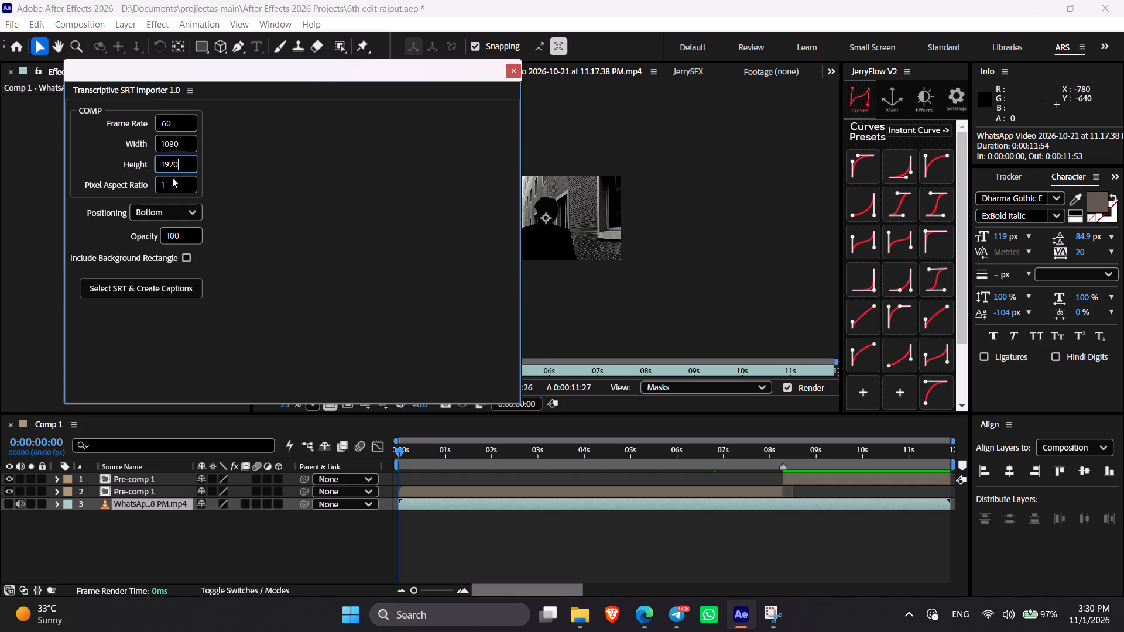
click(256, 222)
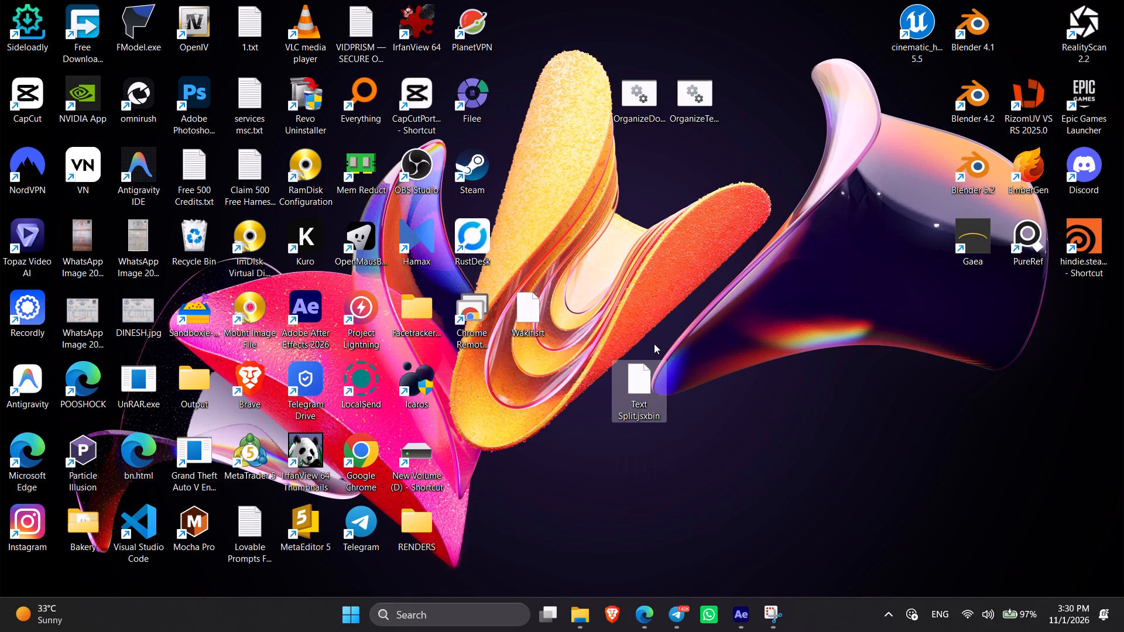
key(Delete)
Open the desktop file Wakif.srt in Notepad, replace its entire contents with the copied per-word subtitles, save and close it.
click(513, 322)
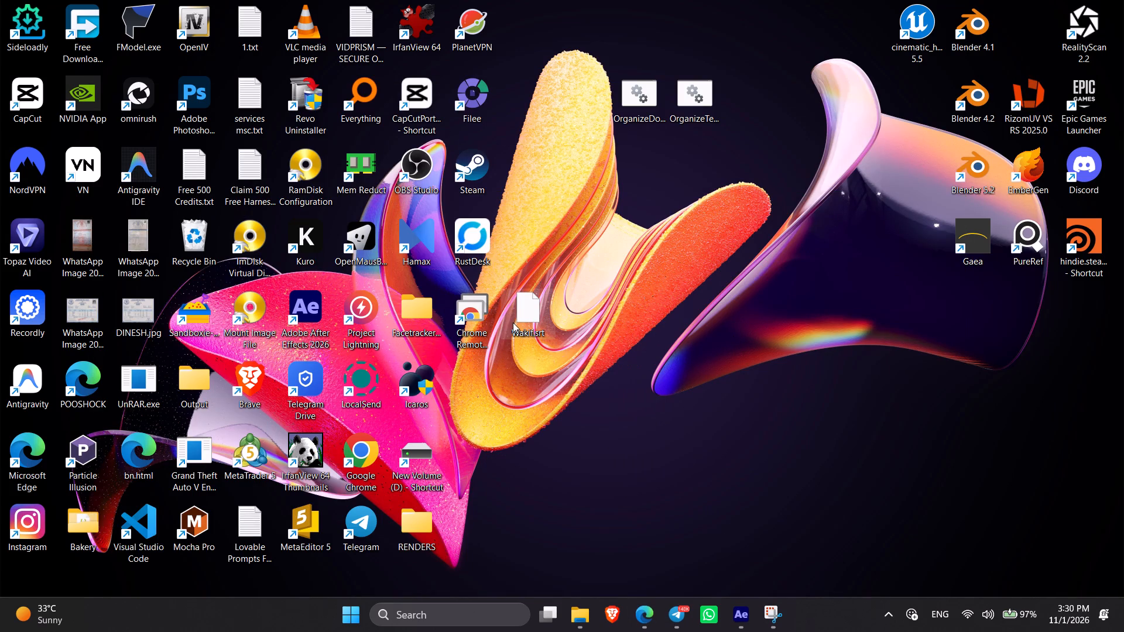
right_click(533, 309)
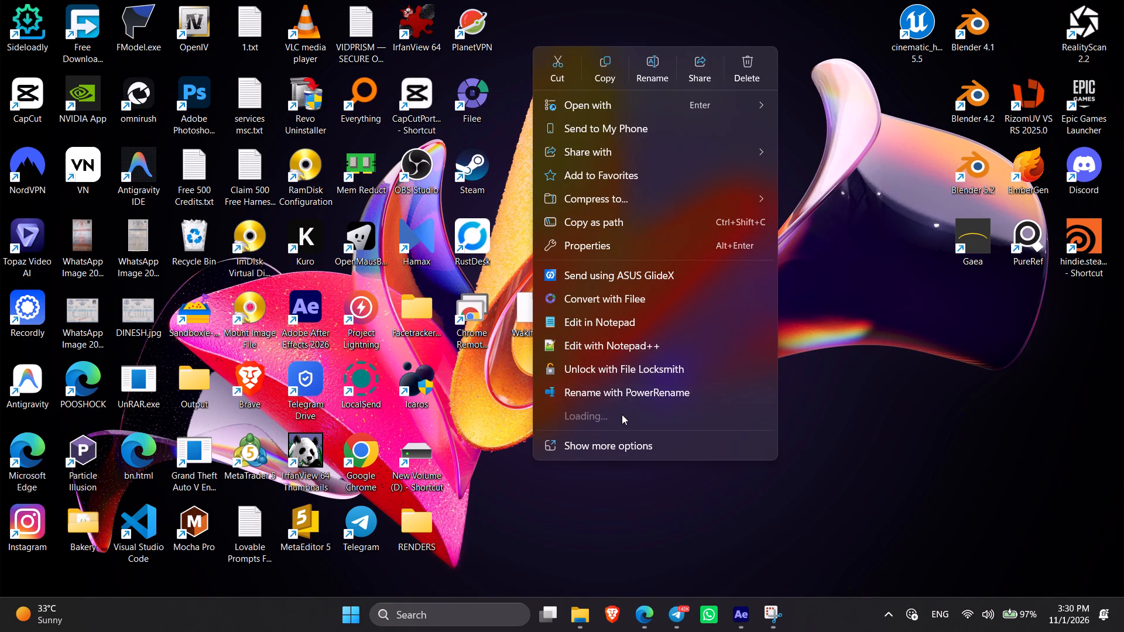
click(622, 316)
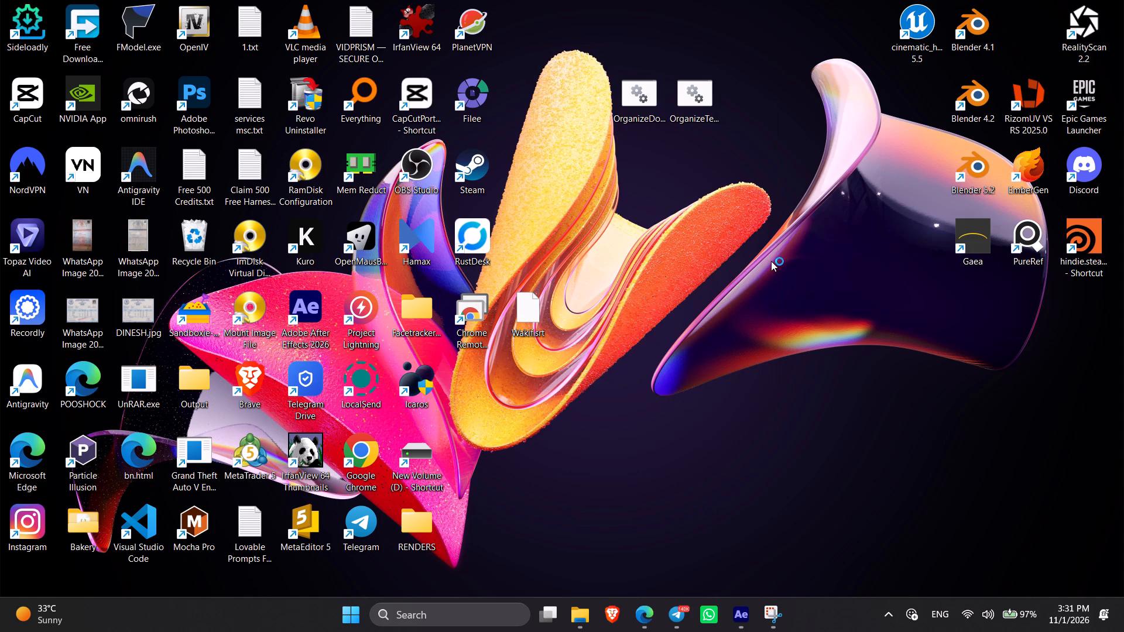
click(774, 268)
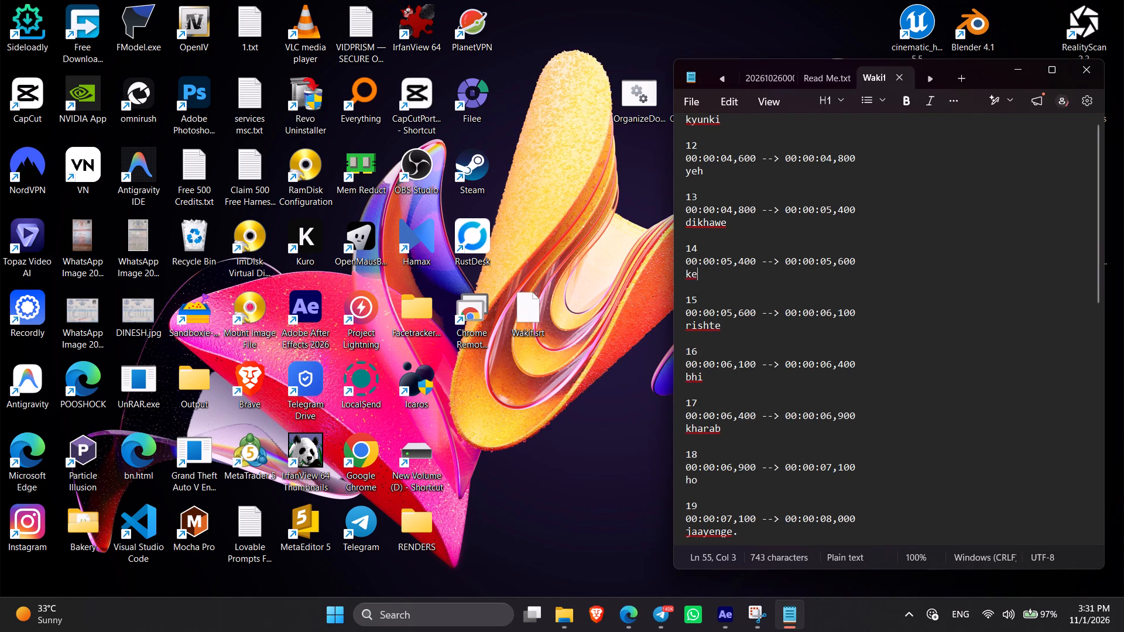
key(ctrl+a)
key(ctrl+v)
click(687, 105)
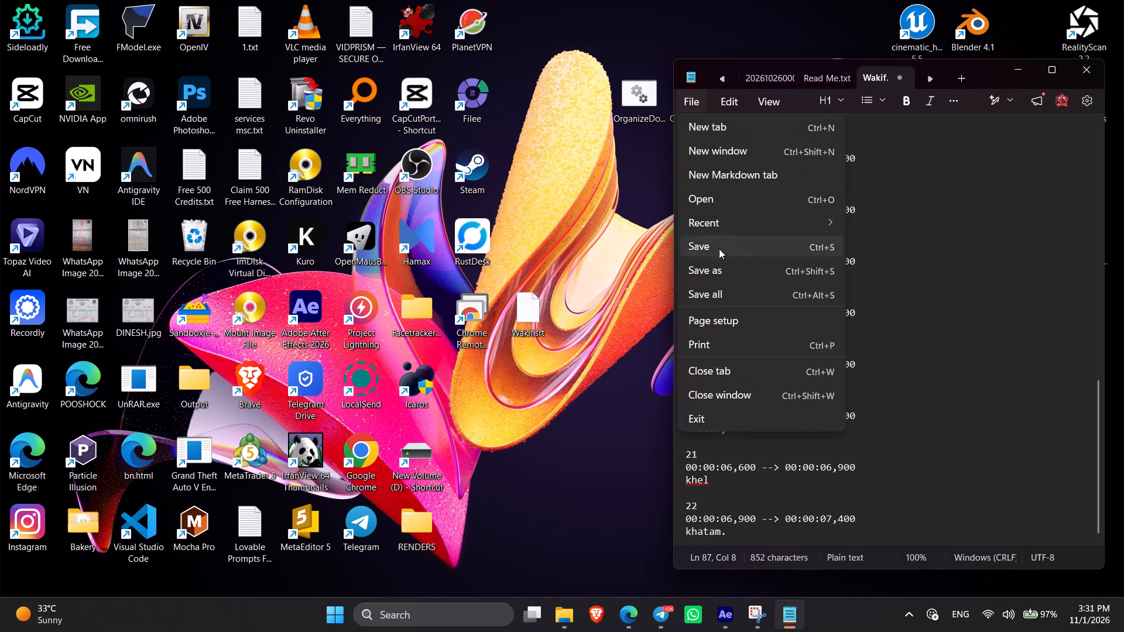
click(708, 249)
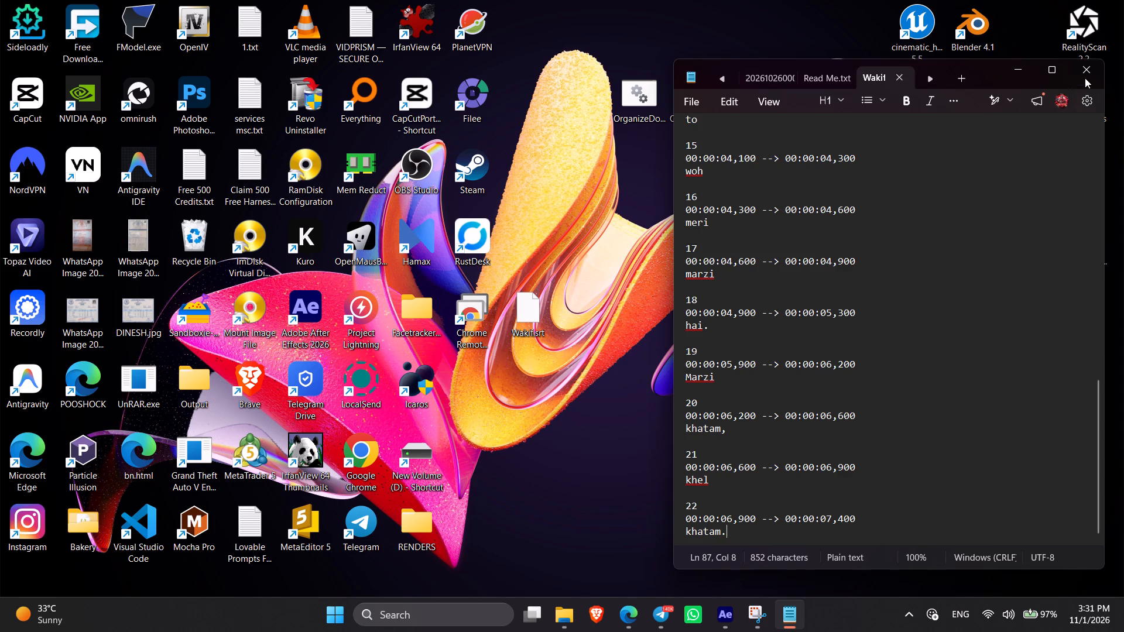
click(1085, 77)
Switch to After Effects, create captions from Wakif.srt on the Desktop with the Transcriptive SRT Importer, and close the importer.
click(748, 611)
click(121, 290)
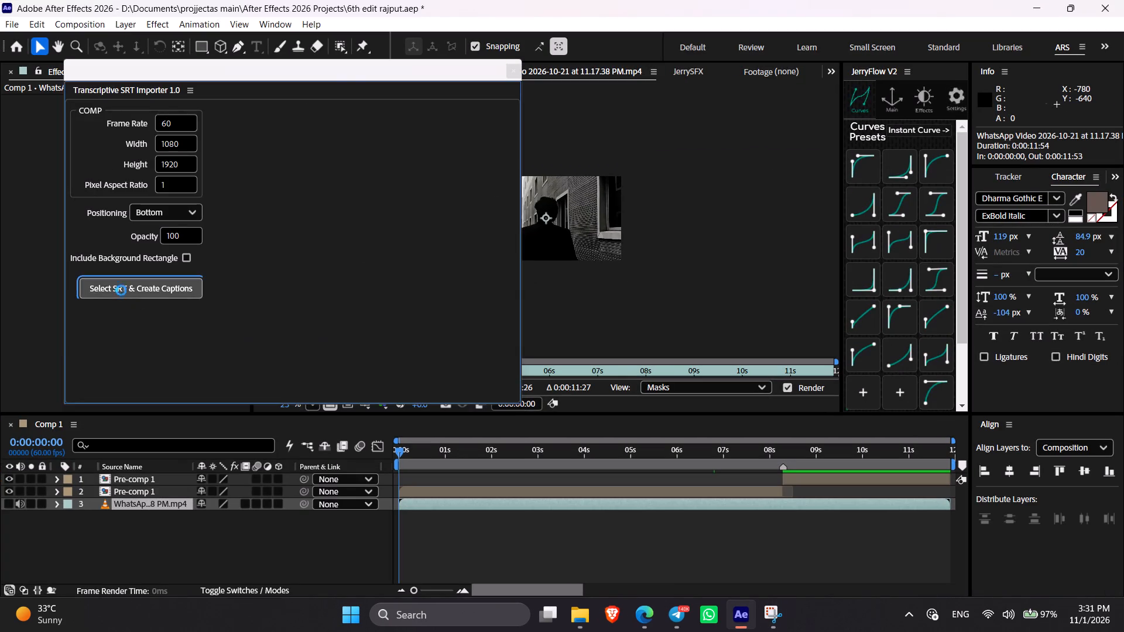
scroll(78, 202, up, 3)
scroll(78, 204, down, 2)
scroll(78, 204, up, 4)
click(57, 173)
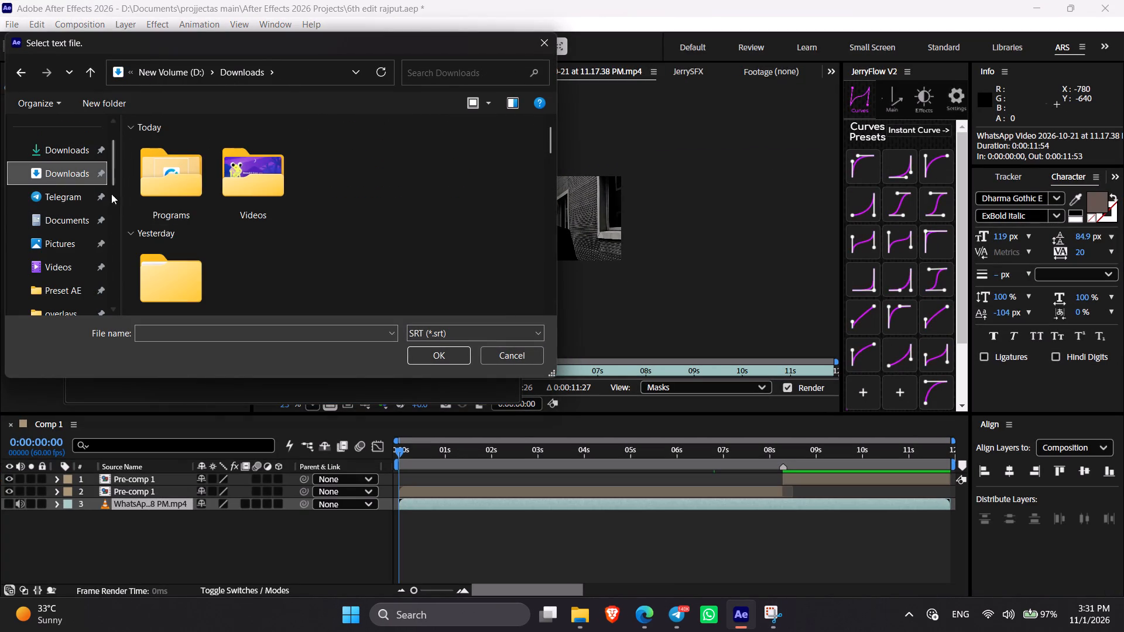
scroll(71, 196, down, 1)
scroll(71, 196, up, 2)
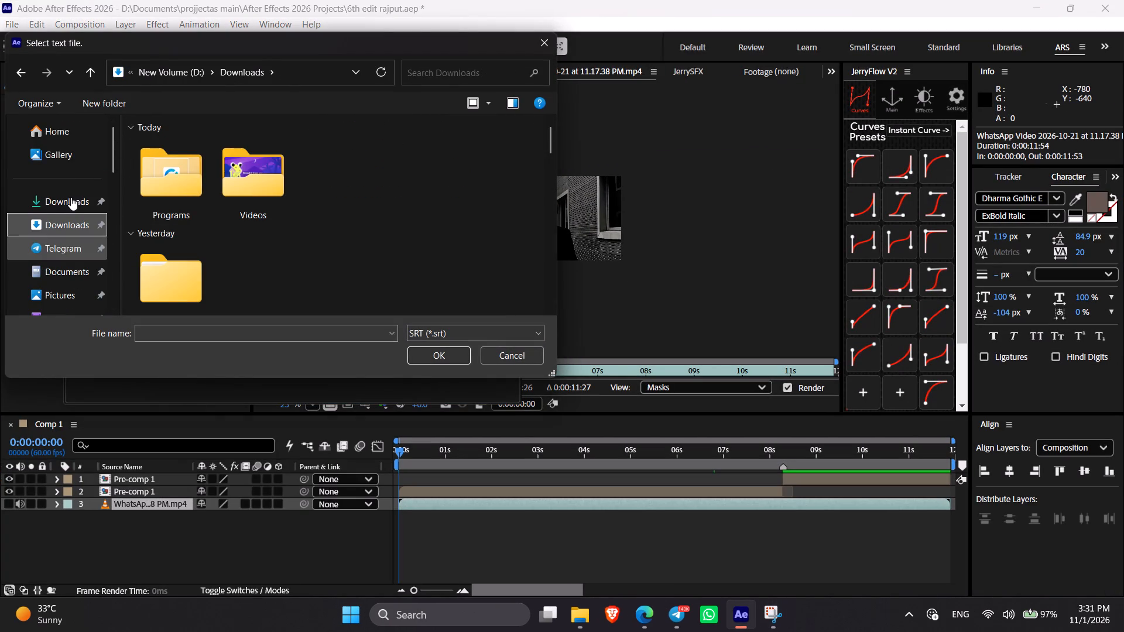
click(67, 131)
scroll(365, 247, down, 2)
scroll(365, 247, up, 1)
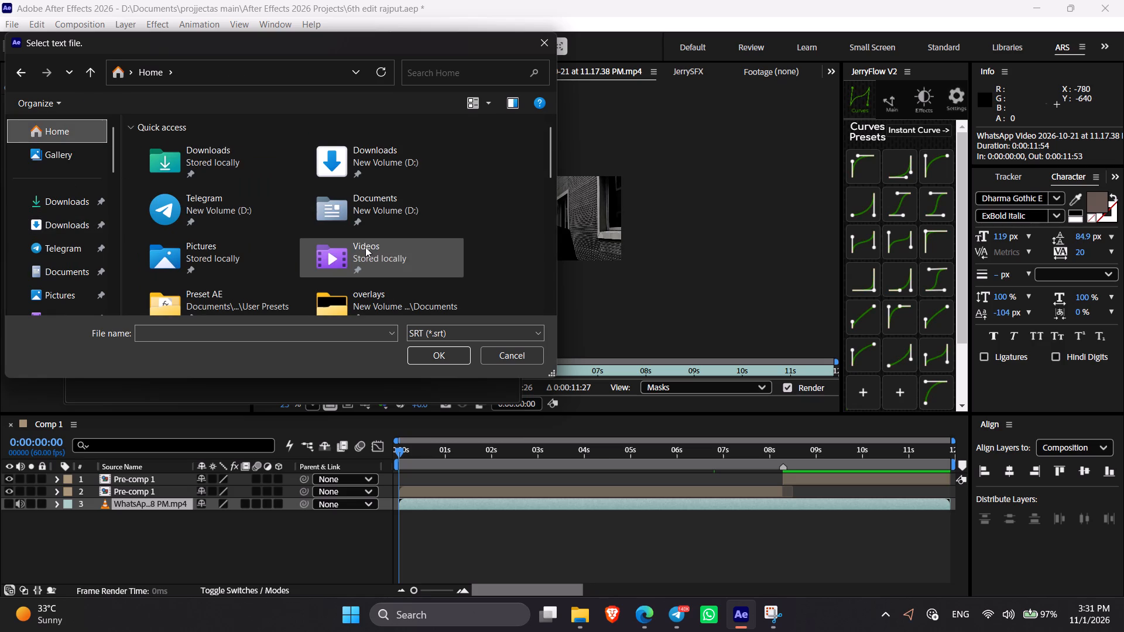
scroll(365, 247, down, 2)
double_click(363, 235)
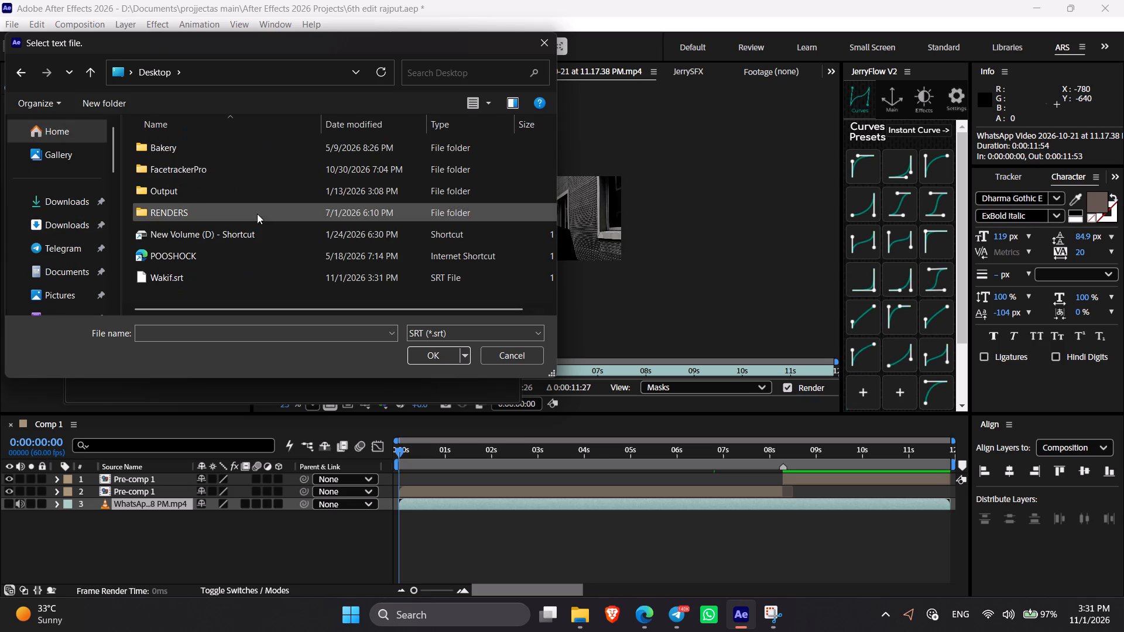
double_click(238, 273)
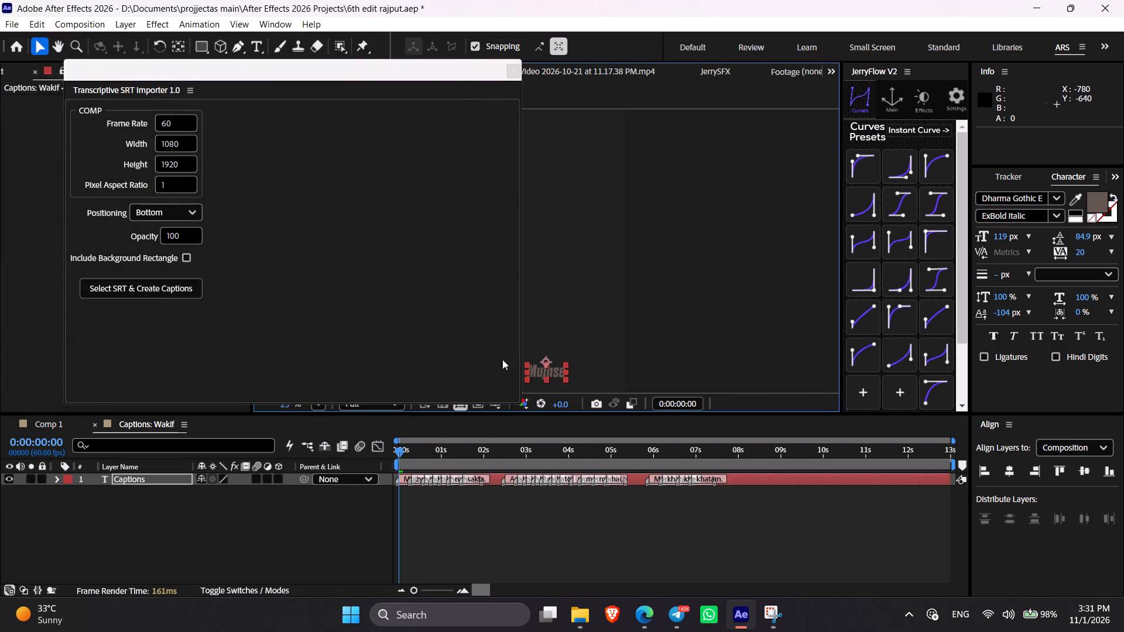
click(509, 77)
Scrub through the new captions and centre the Captions layer horizontally and vertically in the composition.
click(481, 528)
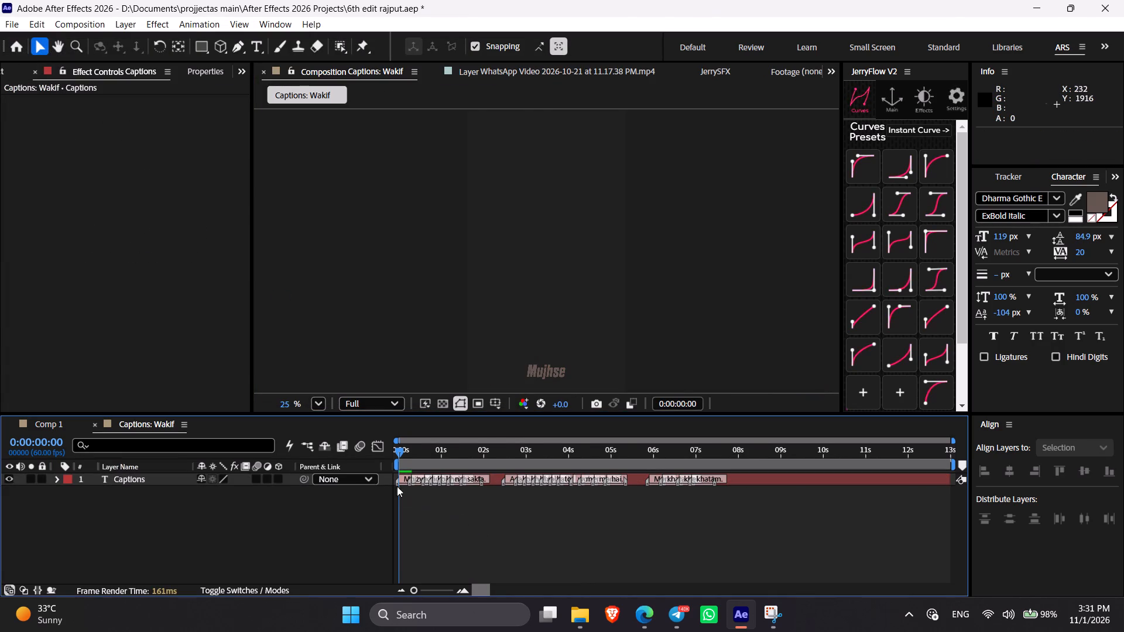
drag(405, 447, 457, 461)
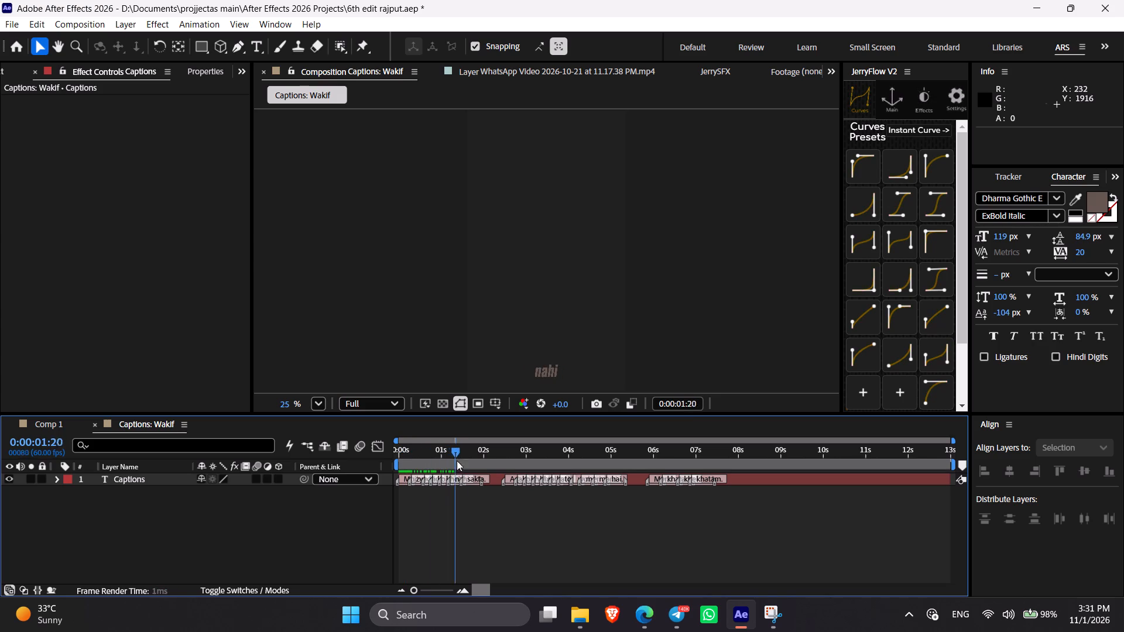
drag(457, 461, 515, 483)
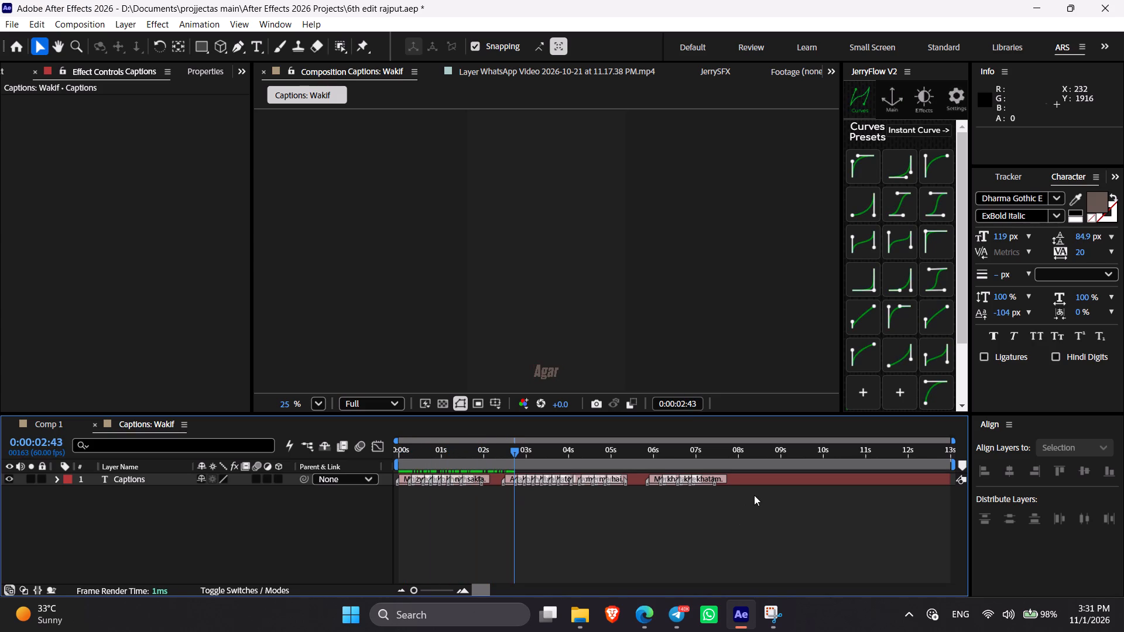
click(739, 482)
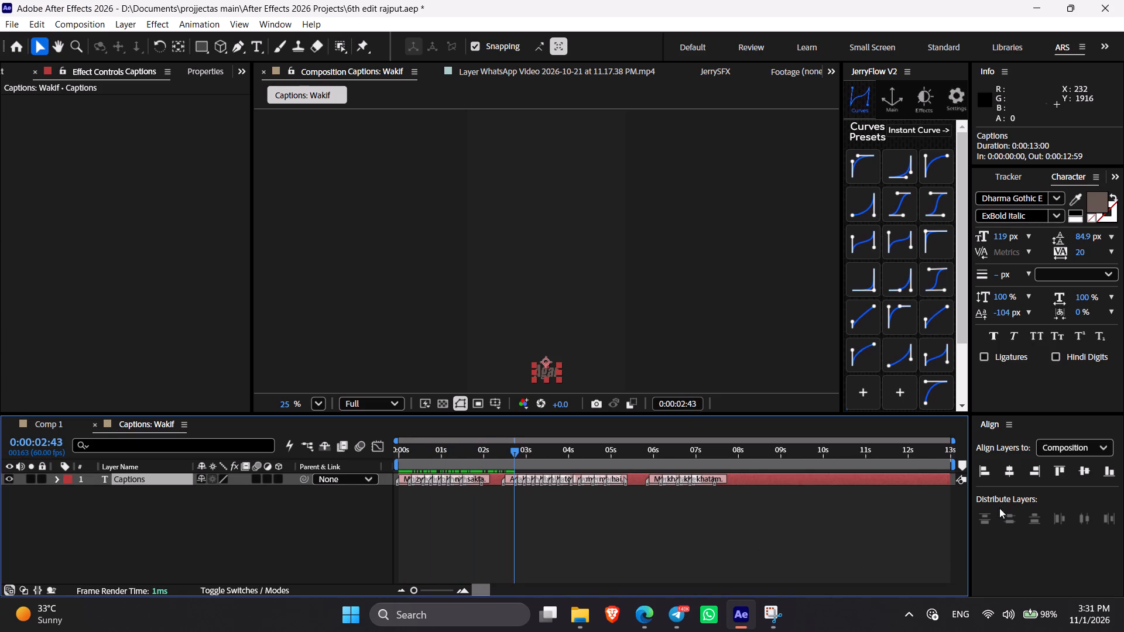
click(1009, 478)
click(1085, 470)
click(626, 520)
Set the Captions layer's text fill to a light peach-orange, judging it on the word "zyada" at 0:00:00:34.
scroll(550, 240, up, 4)
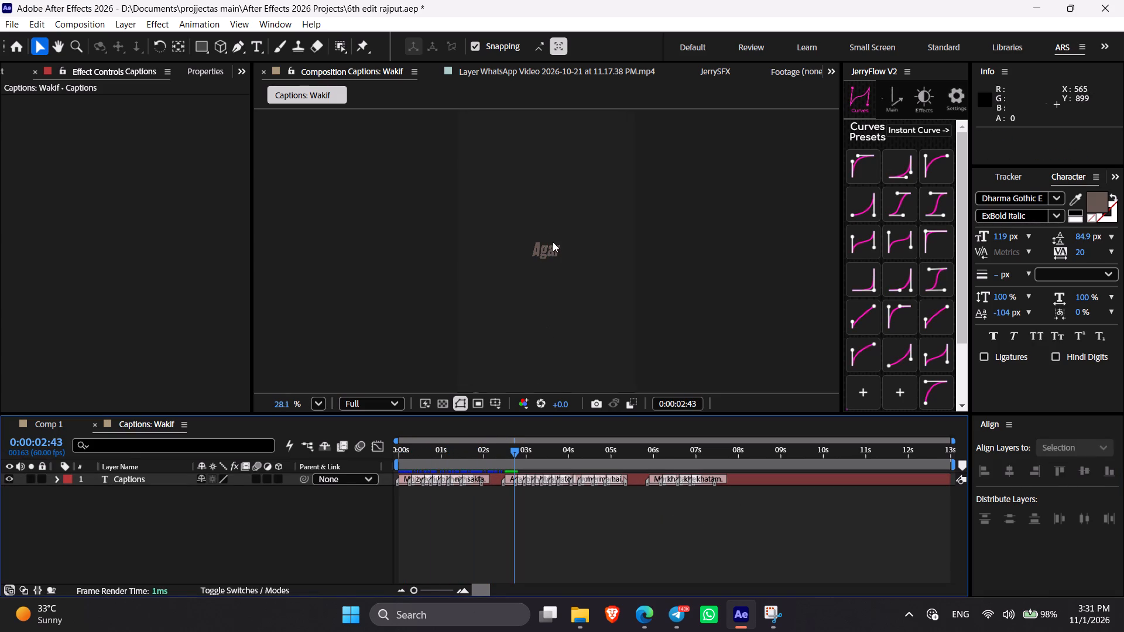
scroll(553, 242, up, 8)
drag(423, 462, 423, 470)
click(763, 478)
click(1092, 202)
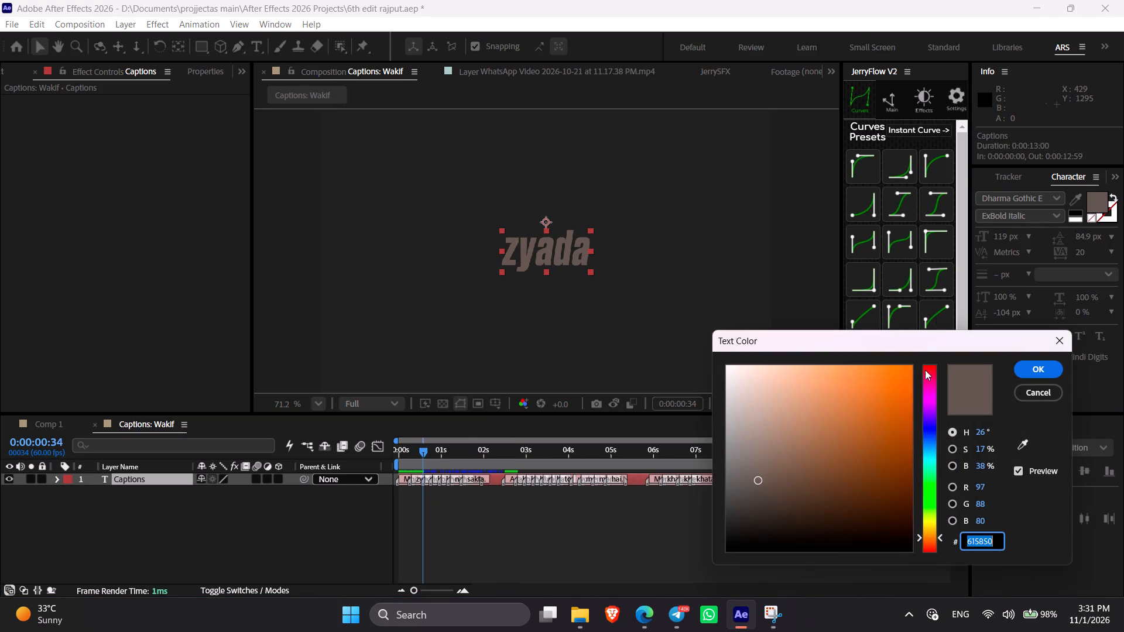
drag(772, 403, 781, 287)
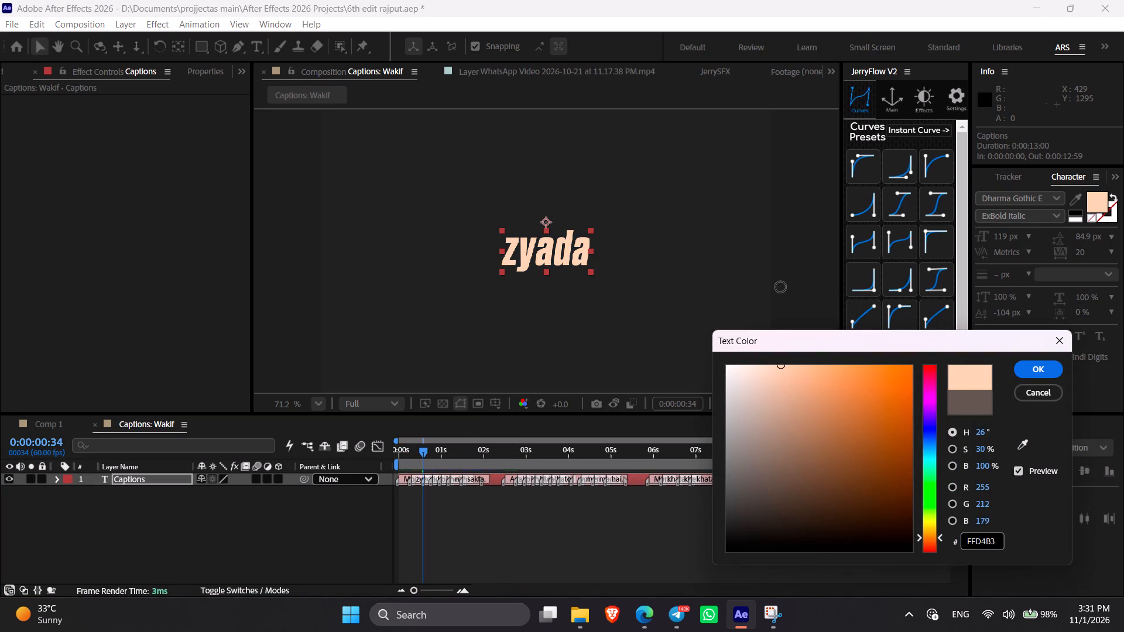
drag(781, 287, 772, 281)
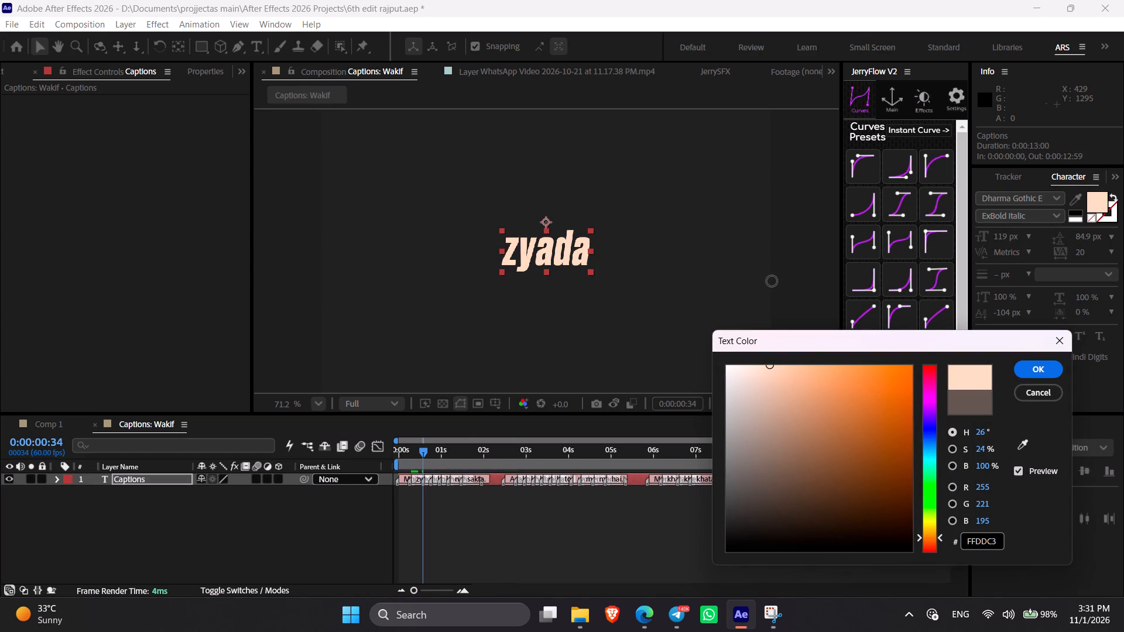
drag(772, 281, 775, 281)
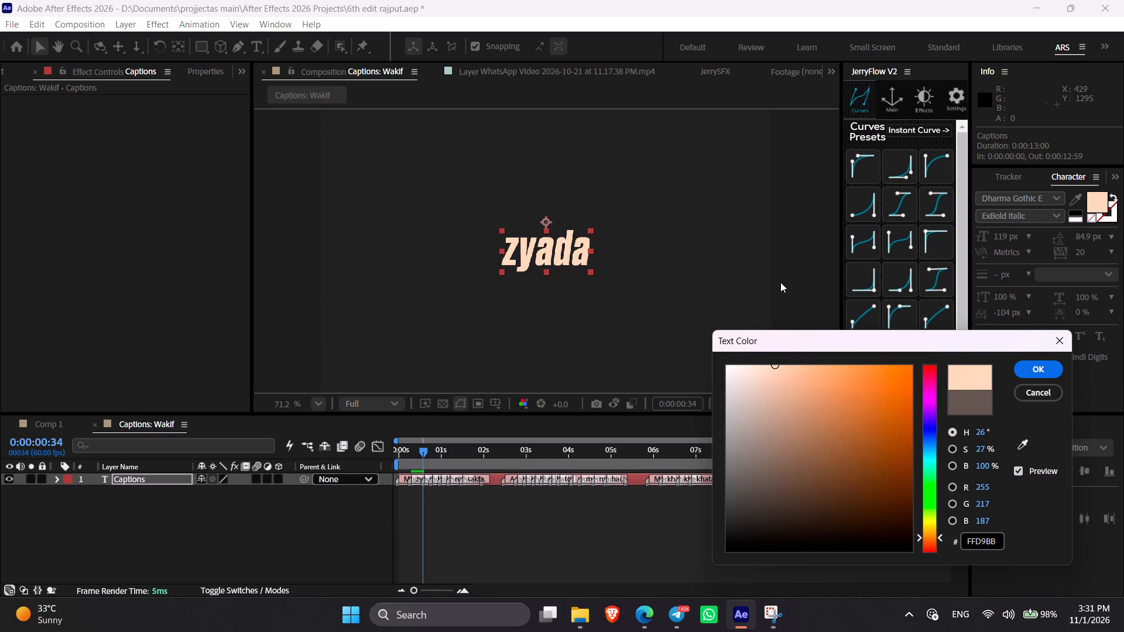
drag(763, 372, 757, 369)
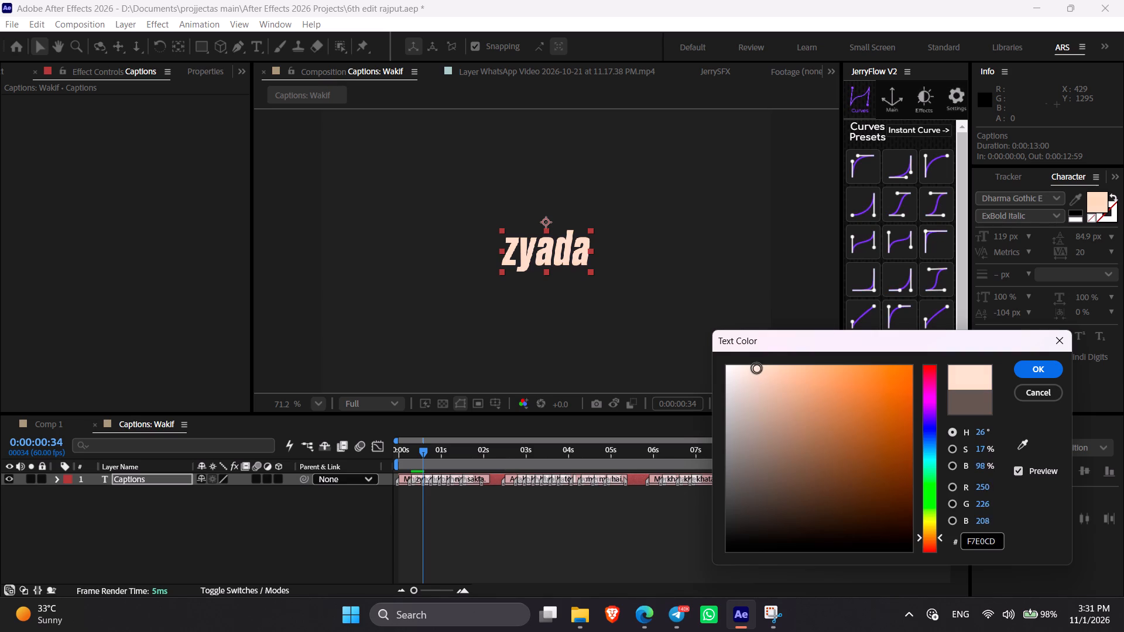
drag(757, 369, 707, 391)
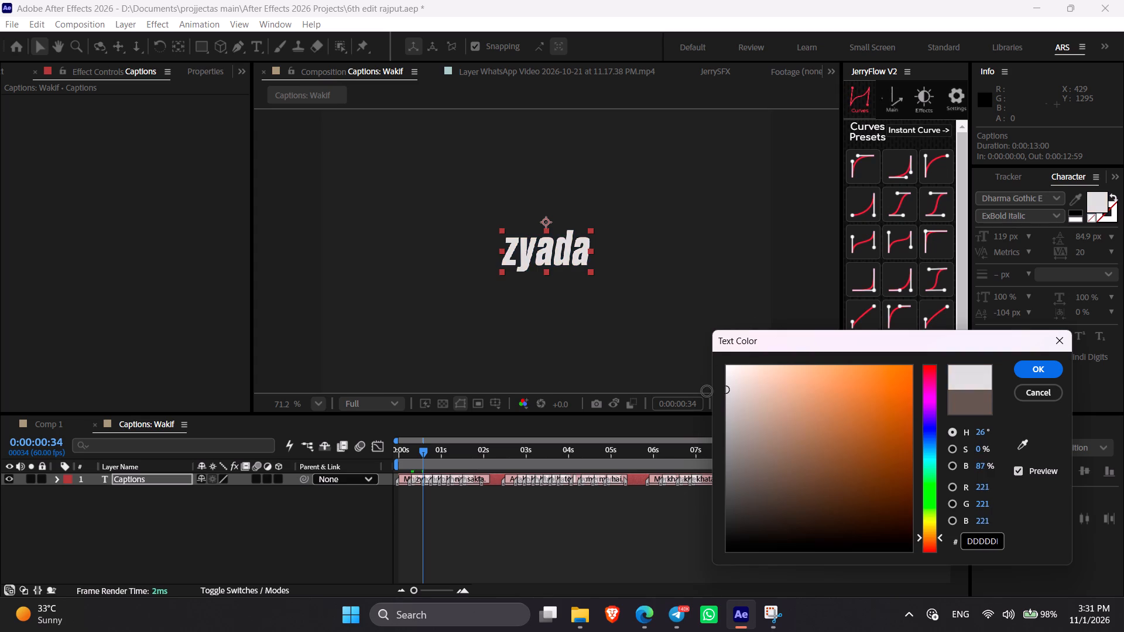
drag(707, 391, 741, 464)
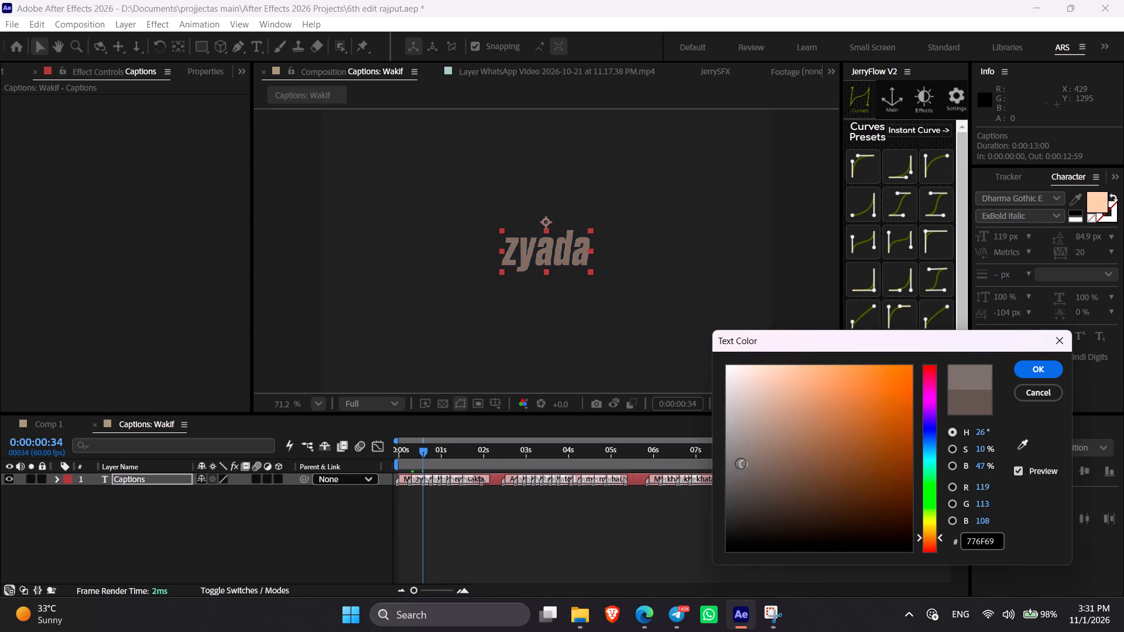
drag(741, 464, 769, 265)
drag(767, 373, 784, 314)
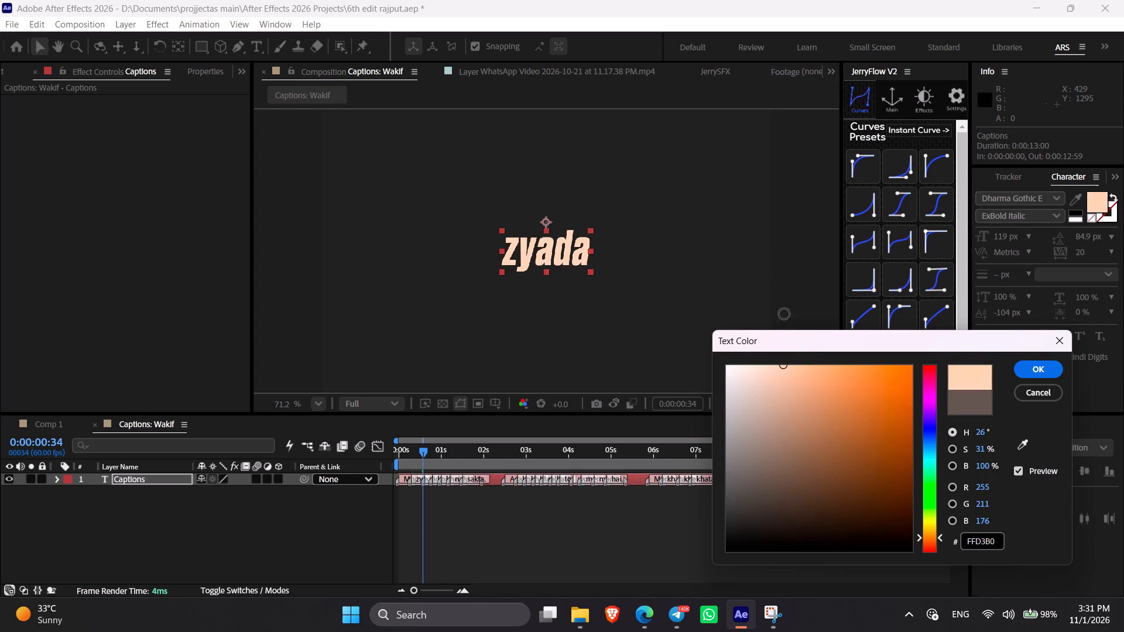
drag(784, 314, 766, 304)
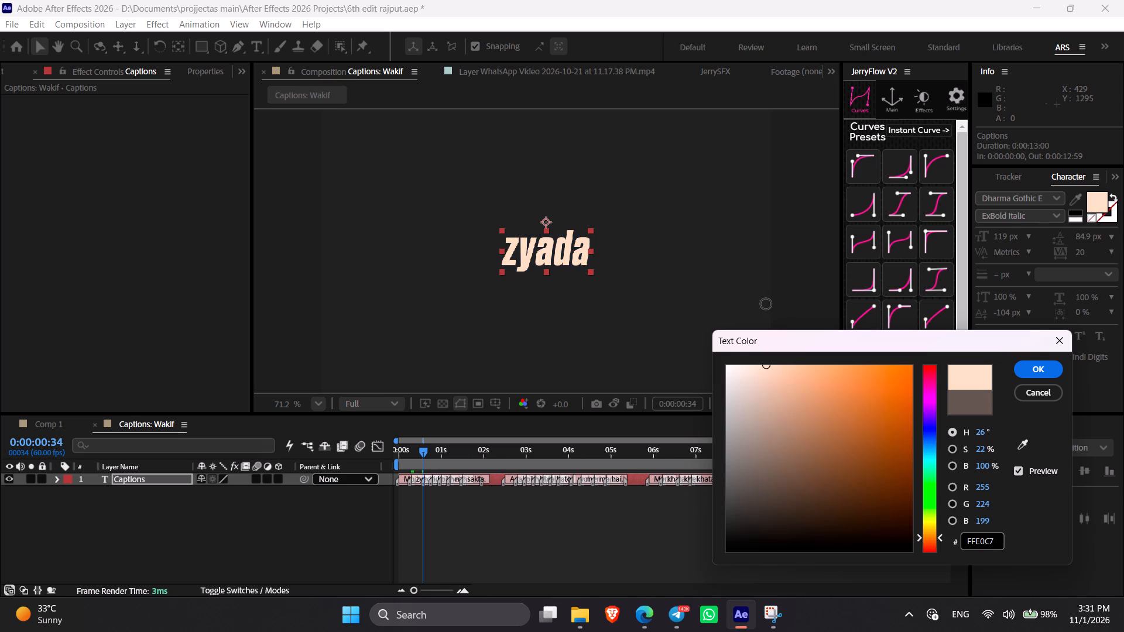
drag(766, 304, 810, 308)
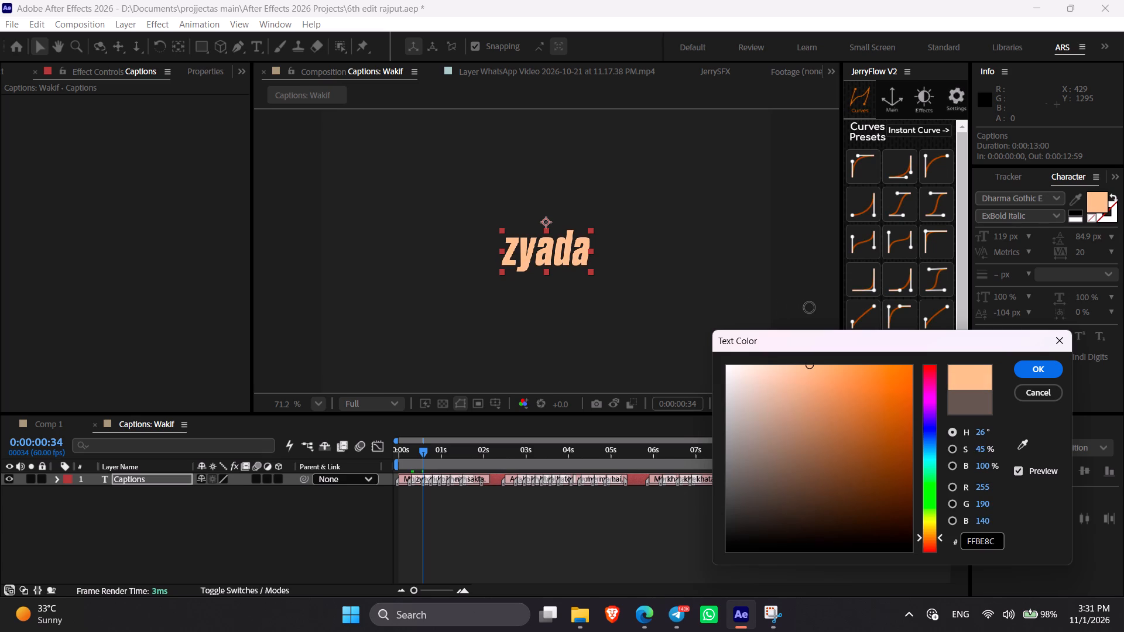
drag(810, 308, 807, 308)
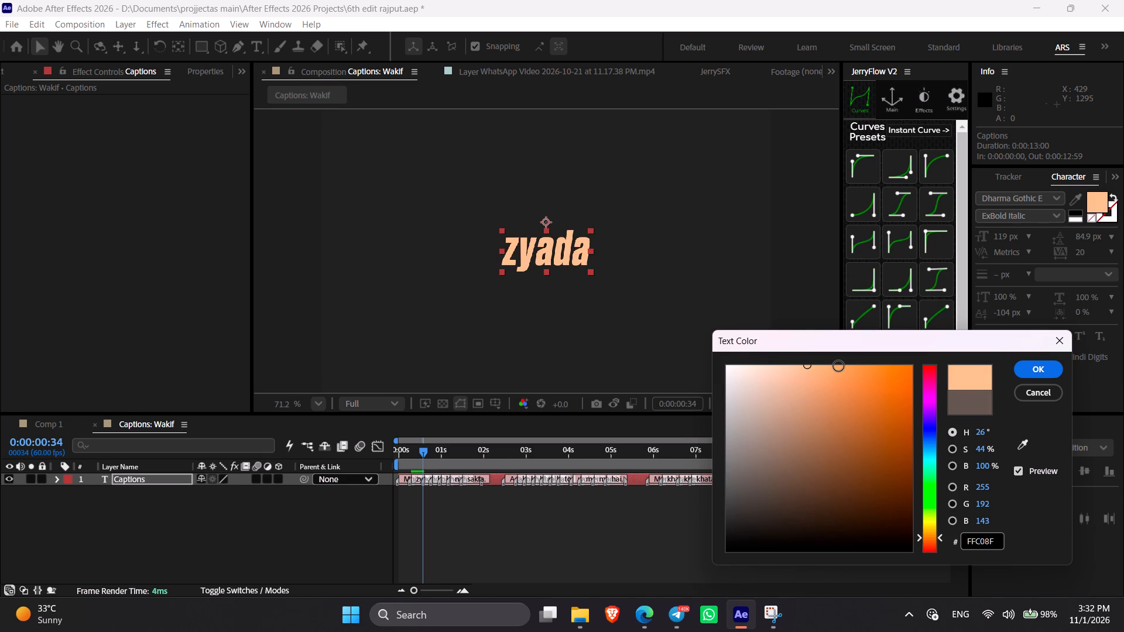
drag(795, 367, 793, 358)
drag(919, 533, 921, 534)
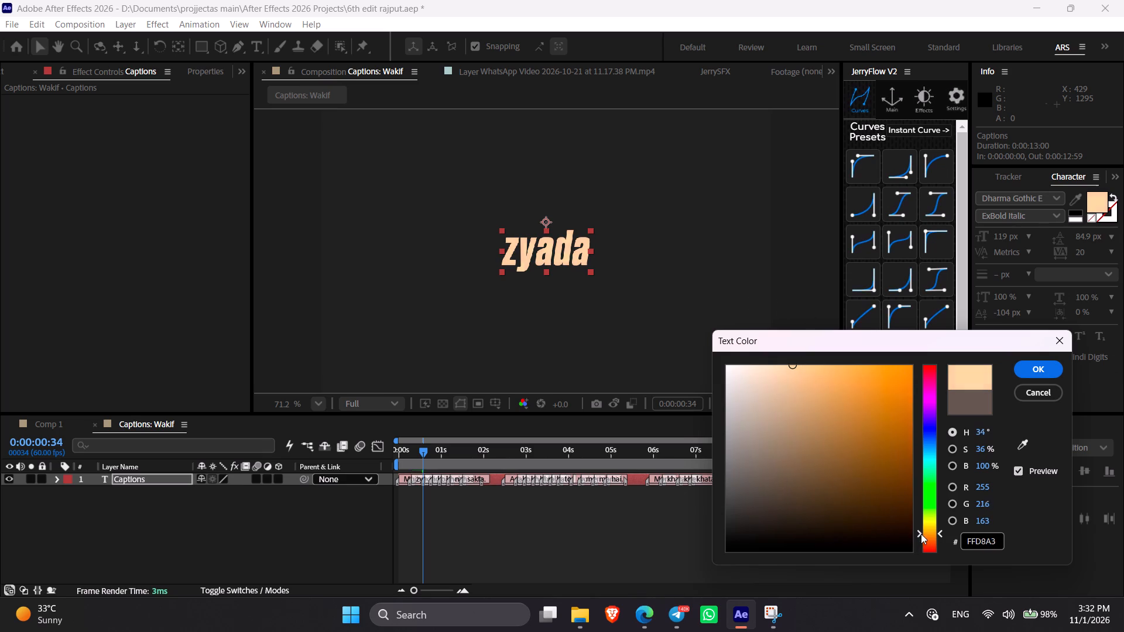
drag(921, 534, 935, 543)
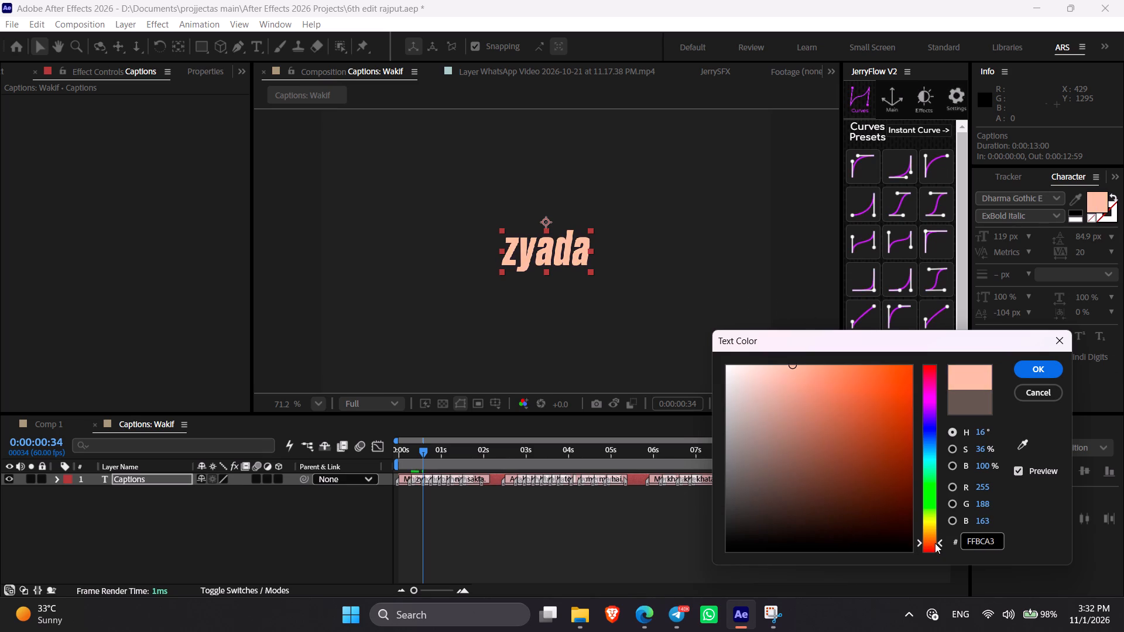
drag(935, 543, 921, 538)
click(1039, 365)
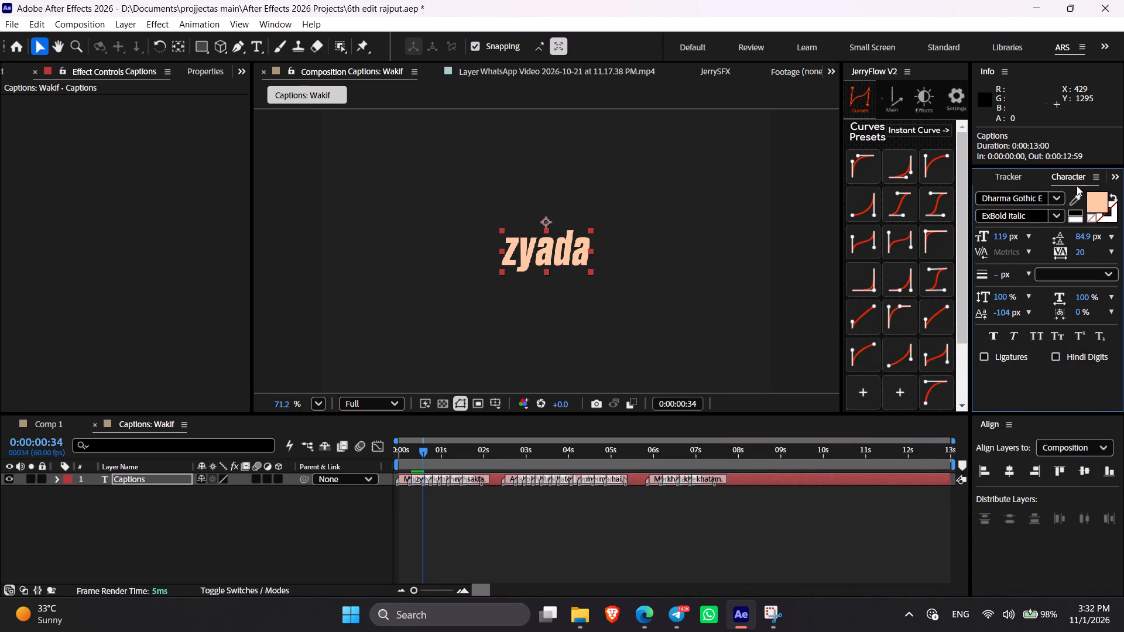
Set the Captions text's font style to Dharma Gothic E Heavy Italic.
click(1056, 197)
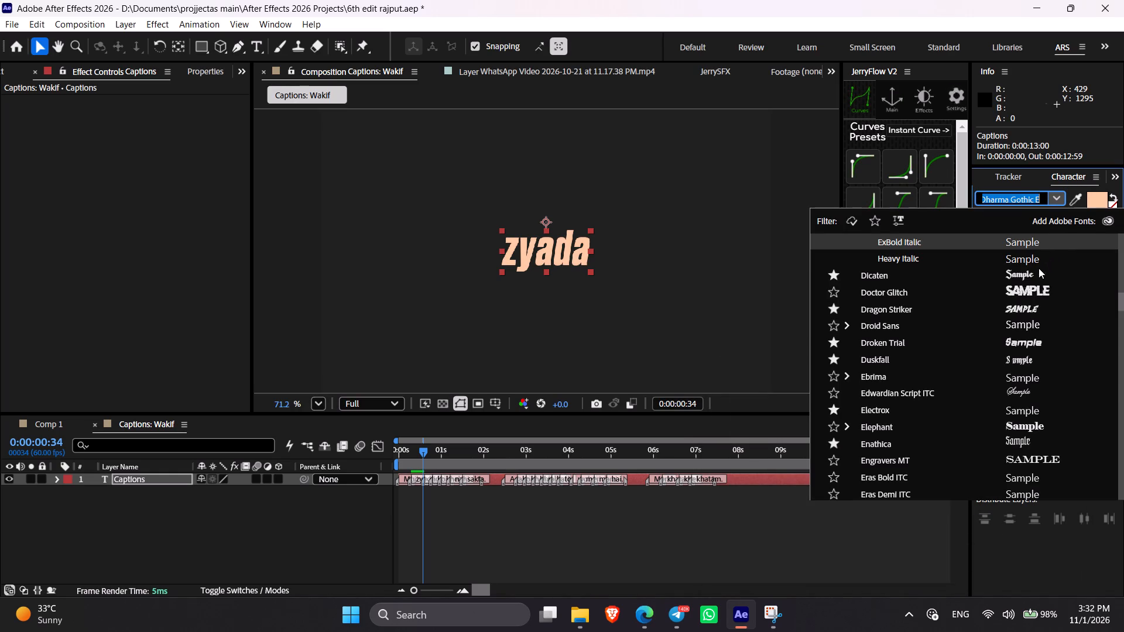
click(1029, 263)
click(649, 516)
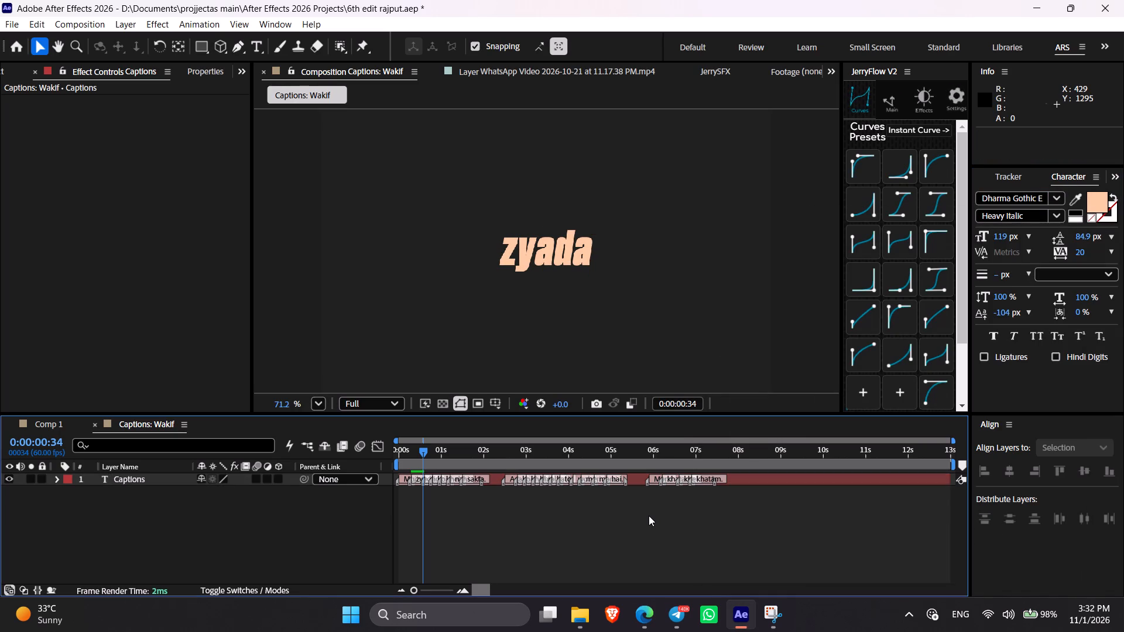
Undo the last font style change on the Captions text.
key(ctrl+z)
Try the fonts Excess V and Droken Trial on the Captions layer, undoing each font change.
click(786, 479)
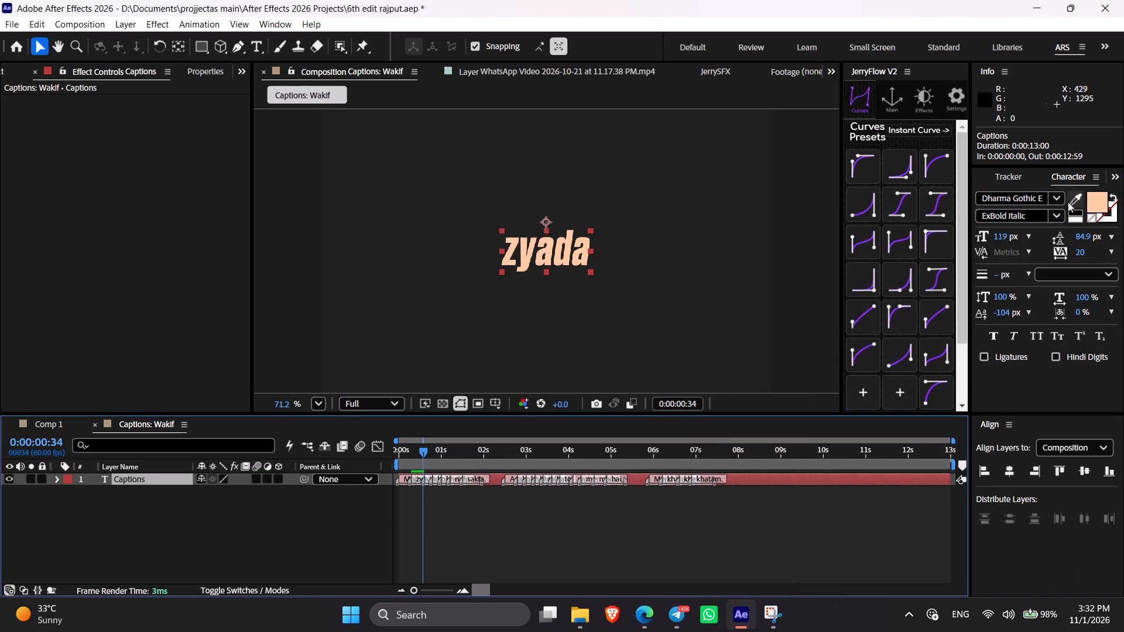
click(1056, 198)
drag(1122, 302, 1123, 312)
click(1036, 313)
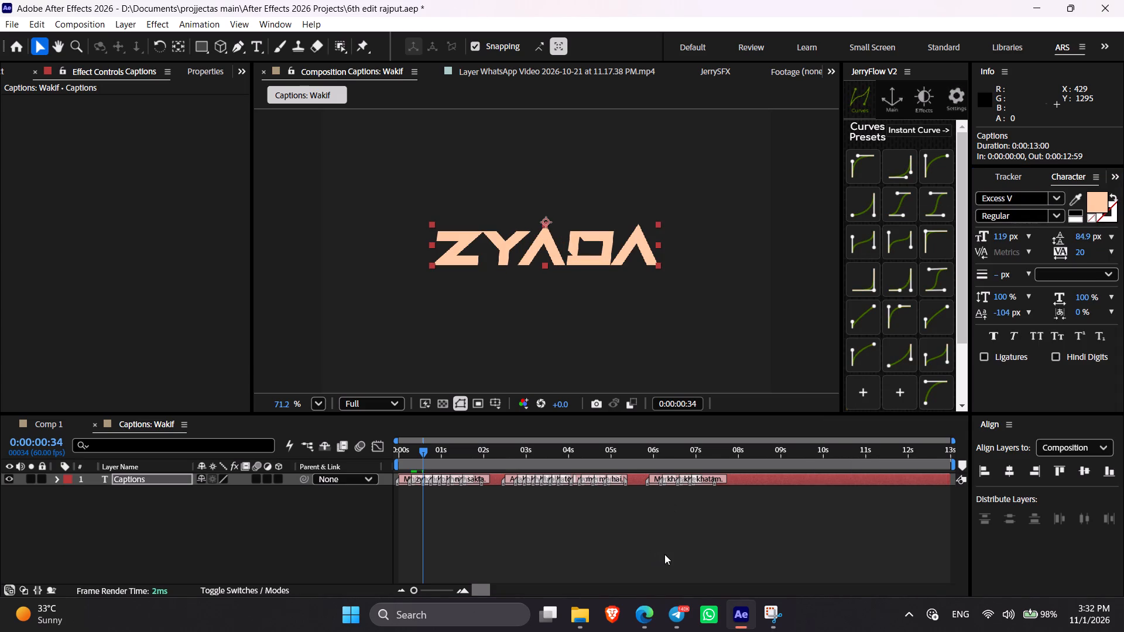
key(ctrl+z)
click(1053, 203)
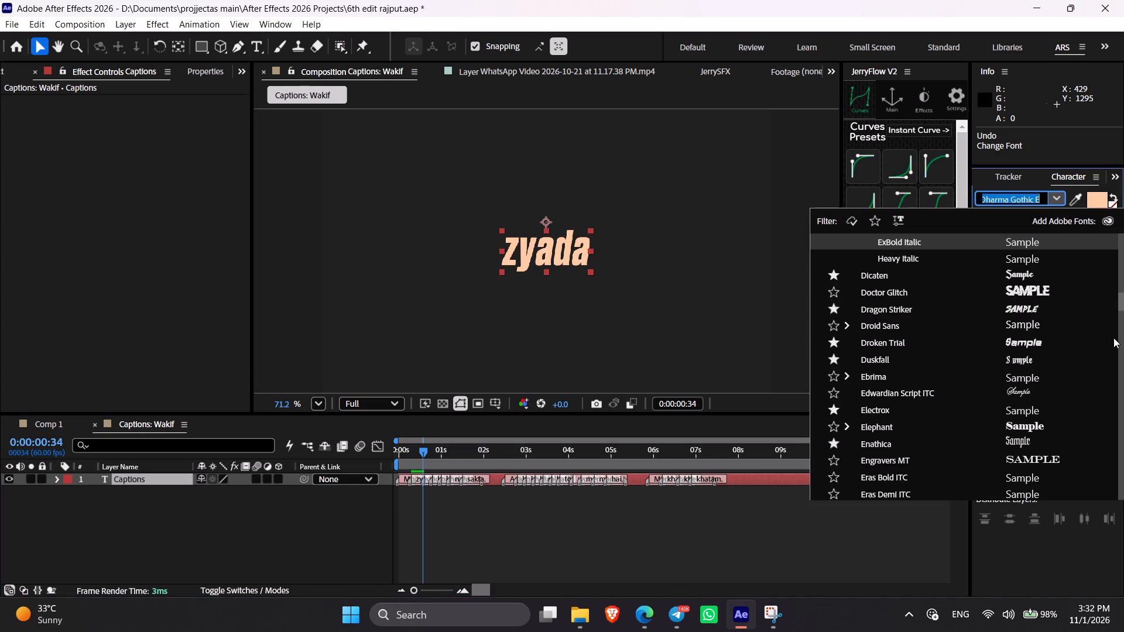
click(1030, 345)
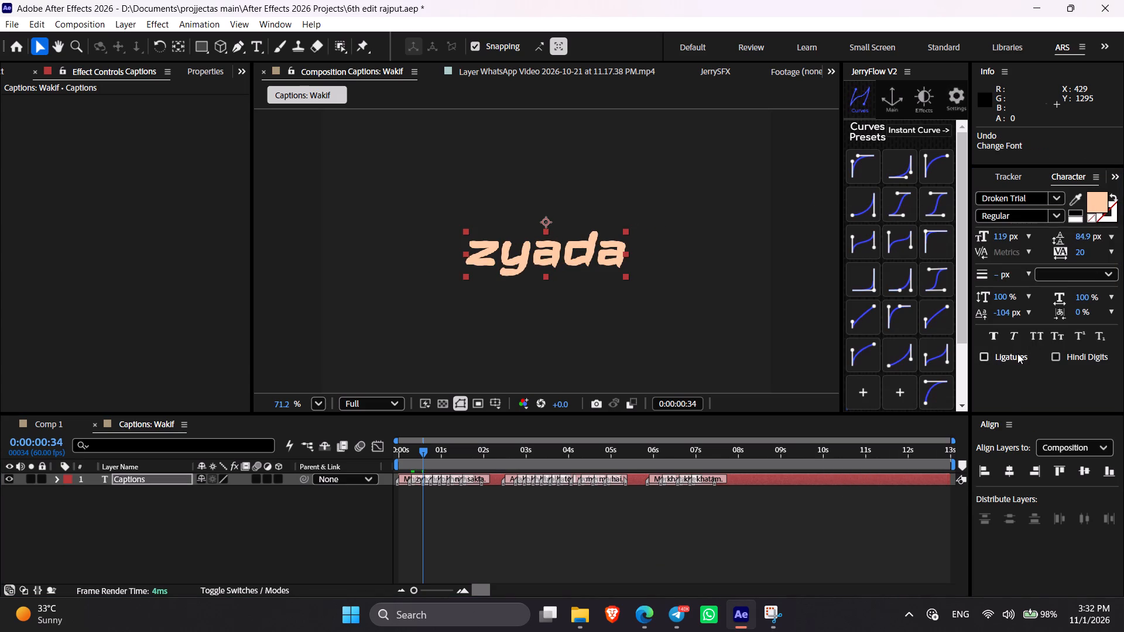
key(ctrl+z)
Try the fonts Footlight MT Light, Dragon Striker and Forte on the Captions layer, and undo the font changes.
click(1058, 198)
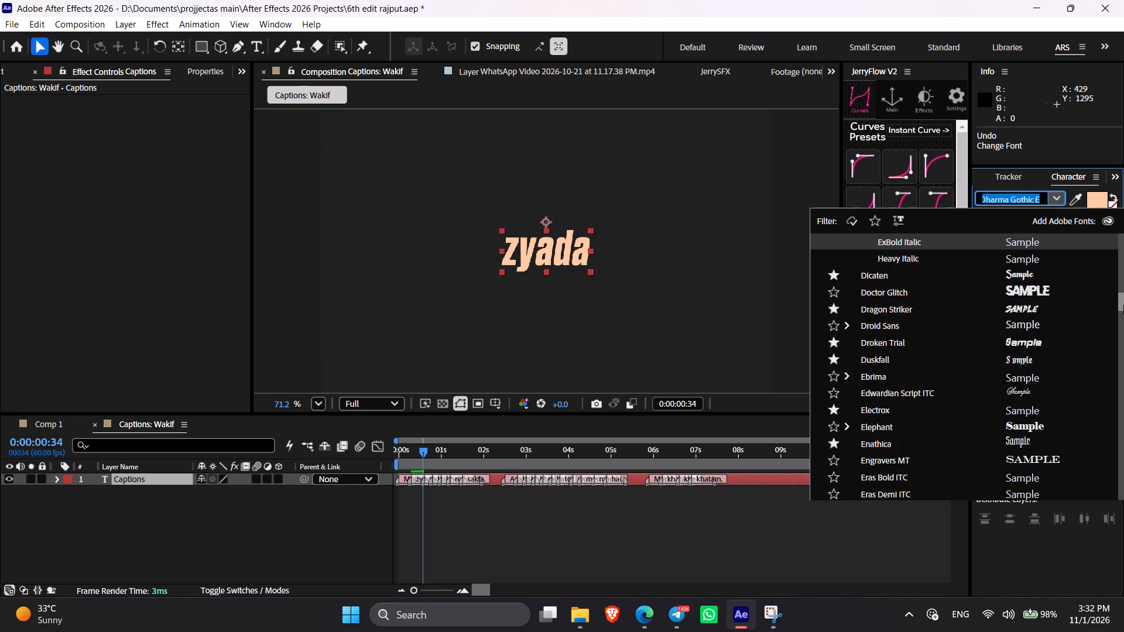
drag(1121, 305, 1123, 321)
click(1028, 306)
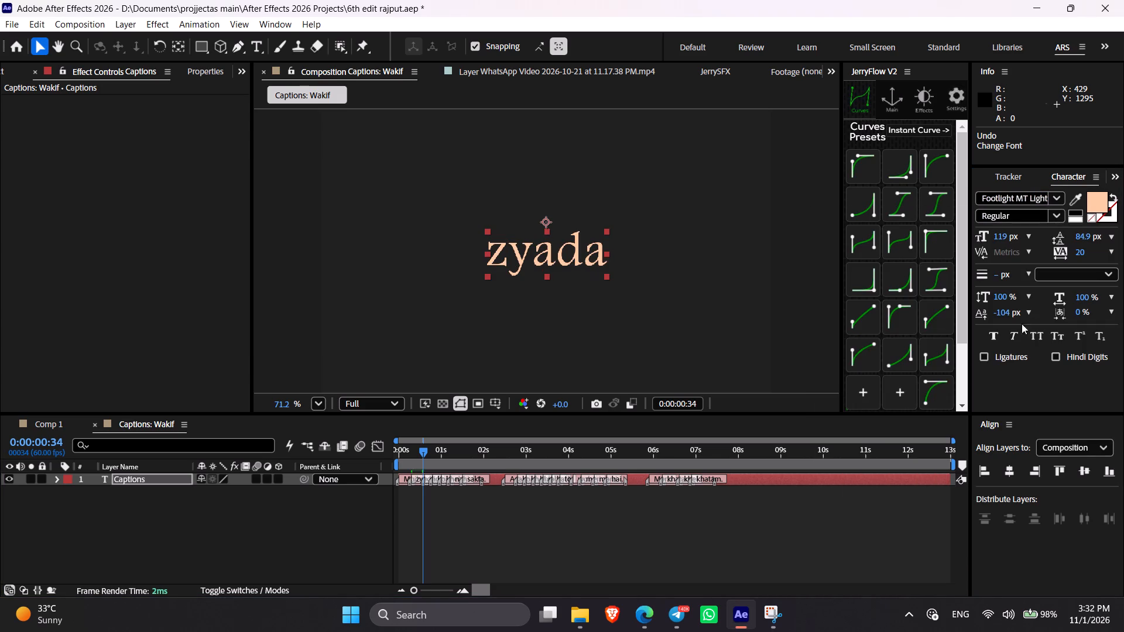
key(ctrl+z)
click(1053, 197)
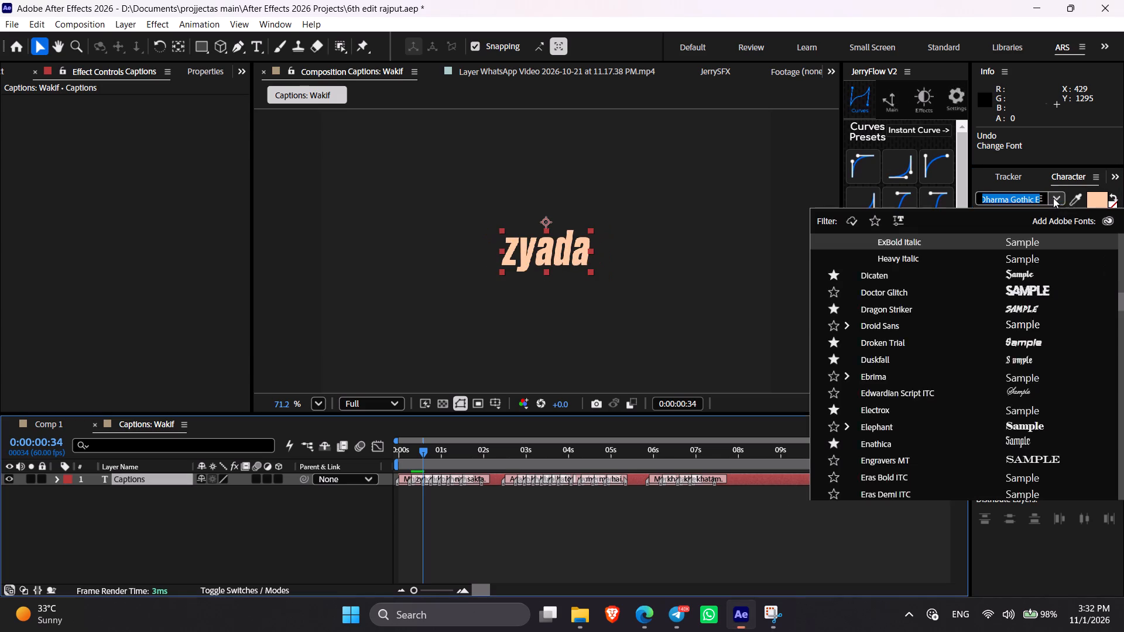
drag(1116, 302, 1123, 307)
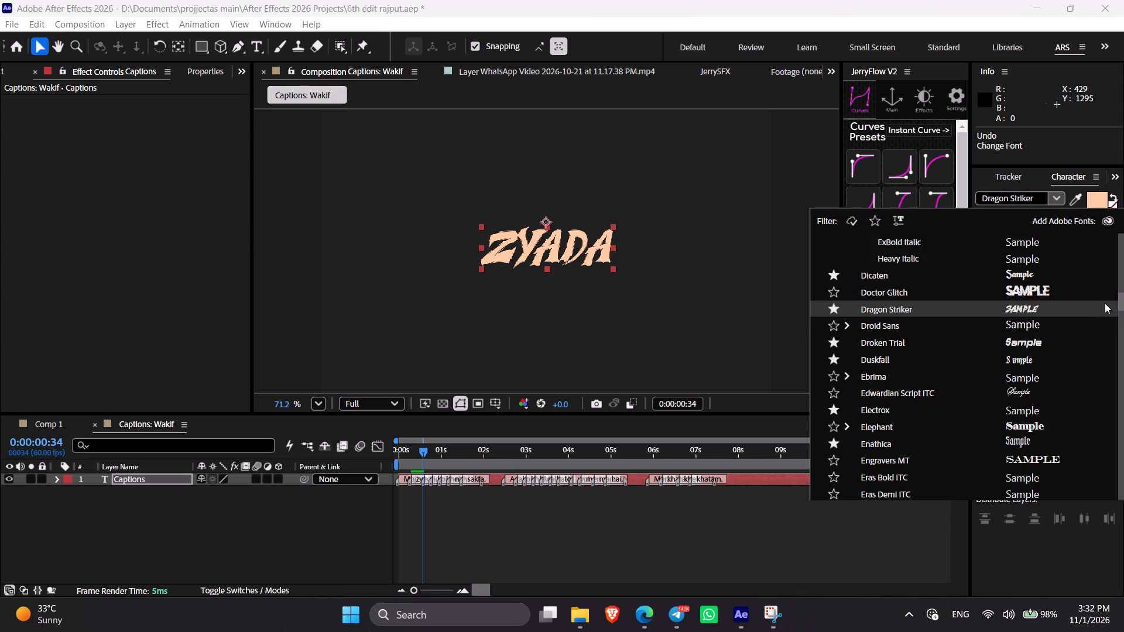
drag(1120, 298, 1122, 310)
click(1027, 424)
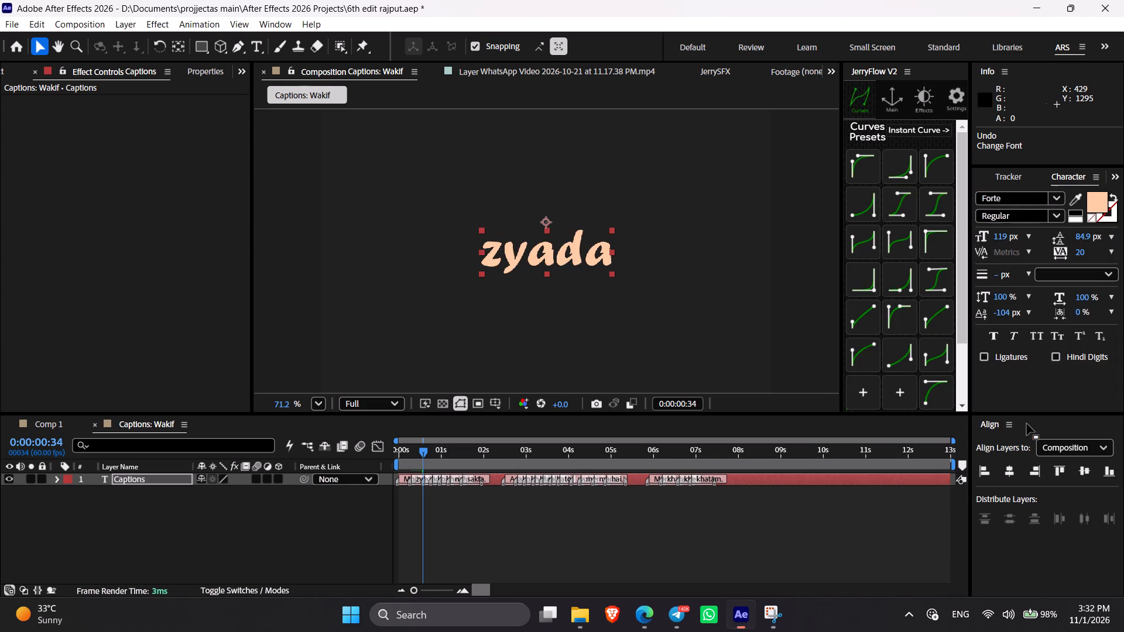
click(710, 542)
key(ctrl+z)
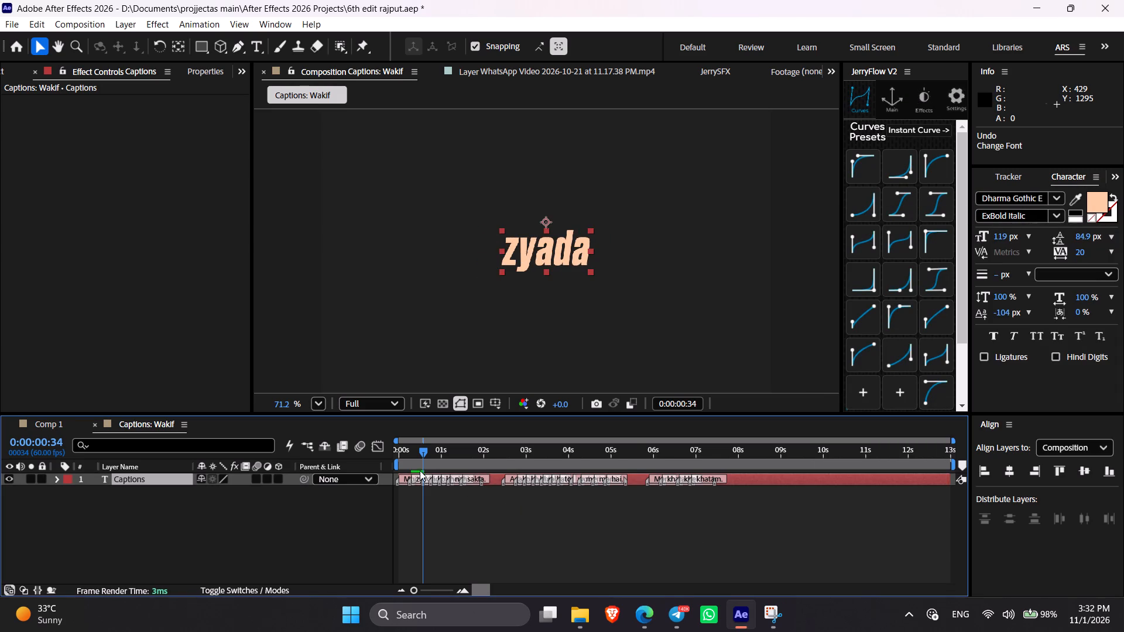
Working from the composition start, split the Captions layer at each word marker of "Mujhse zyada din koi khel nahi sakta.", up to "Agar".
drag(416, 469, 478, 485)
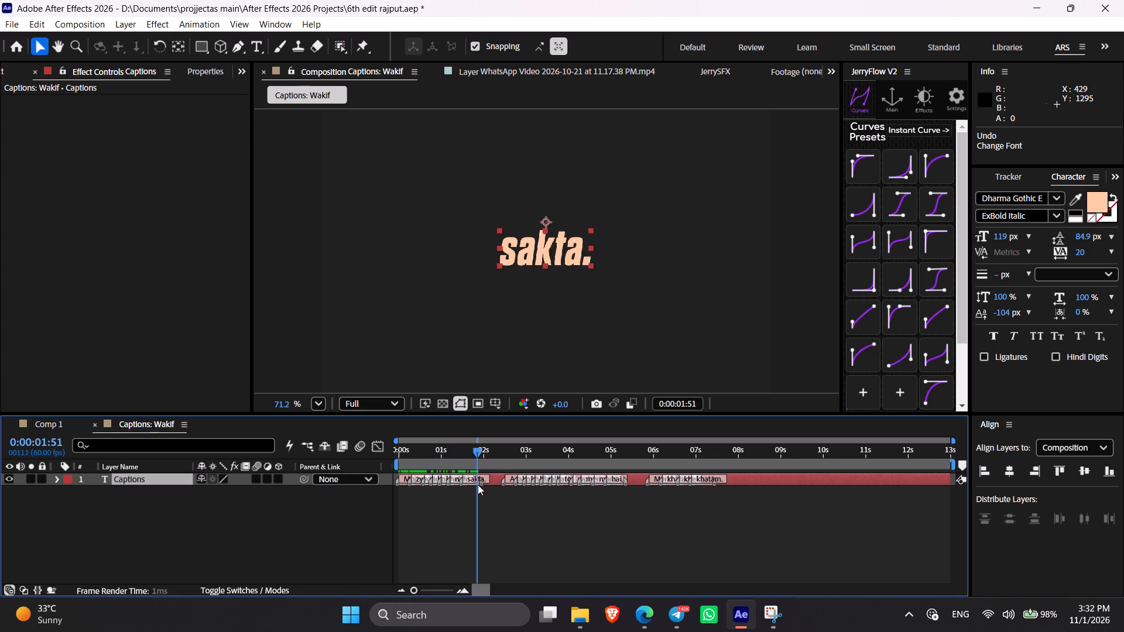
drag(478, 485, 577, 522)
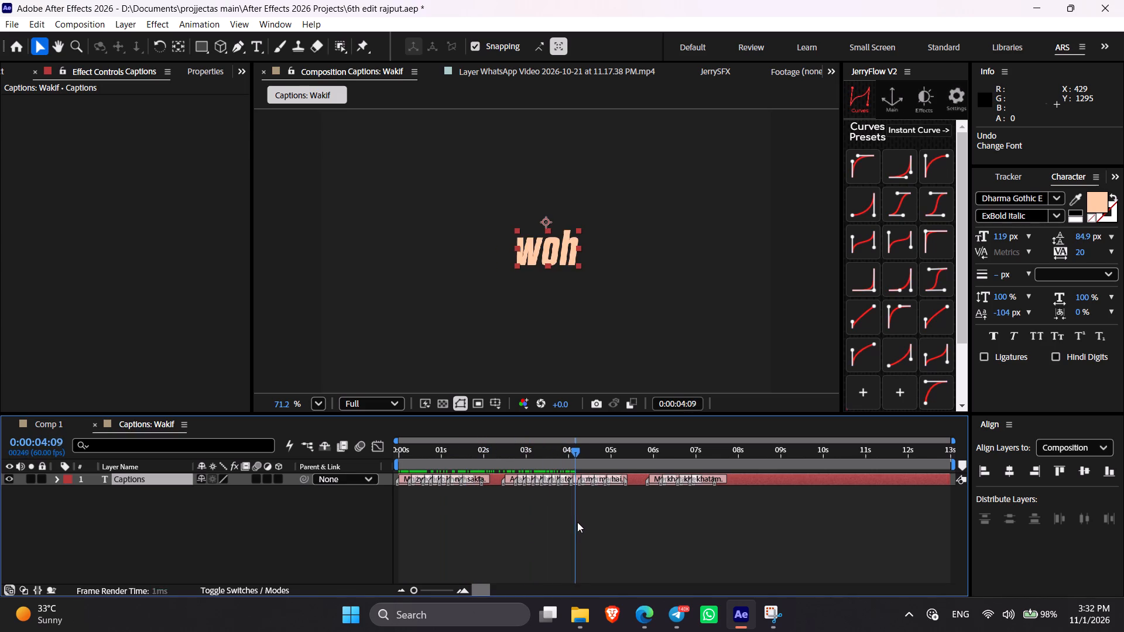
drag(577, 522, 338, 496)
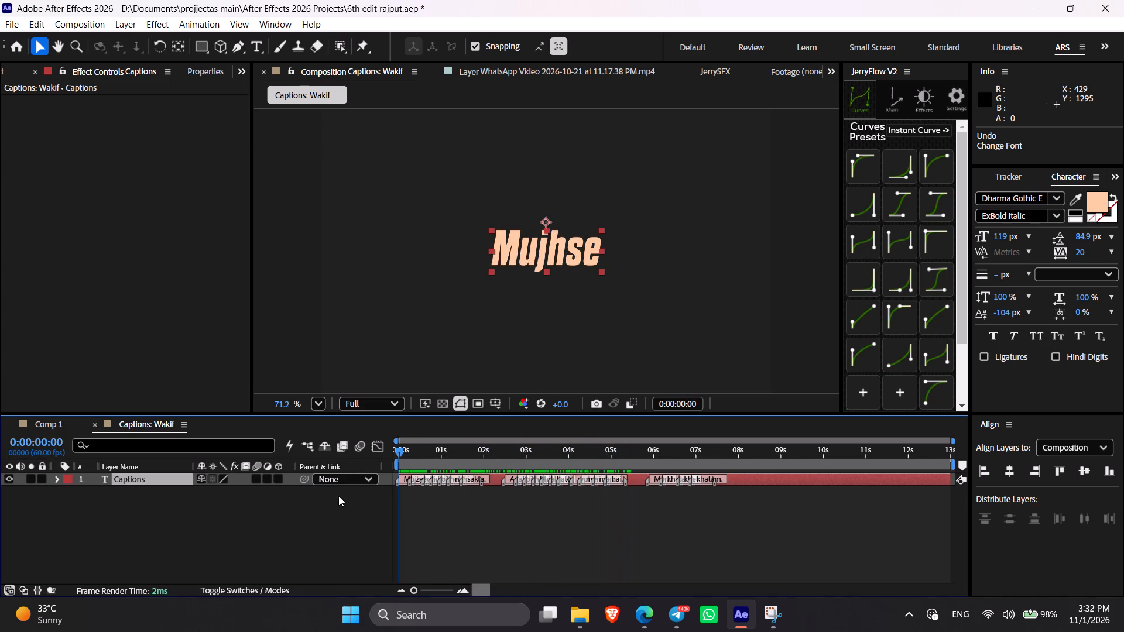
click(440, 517)
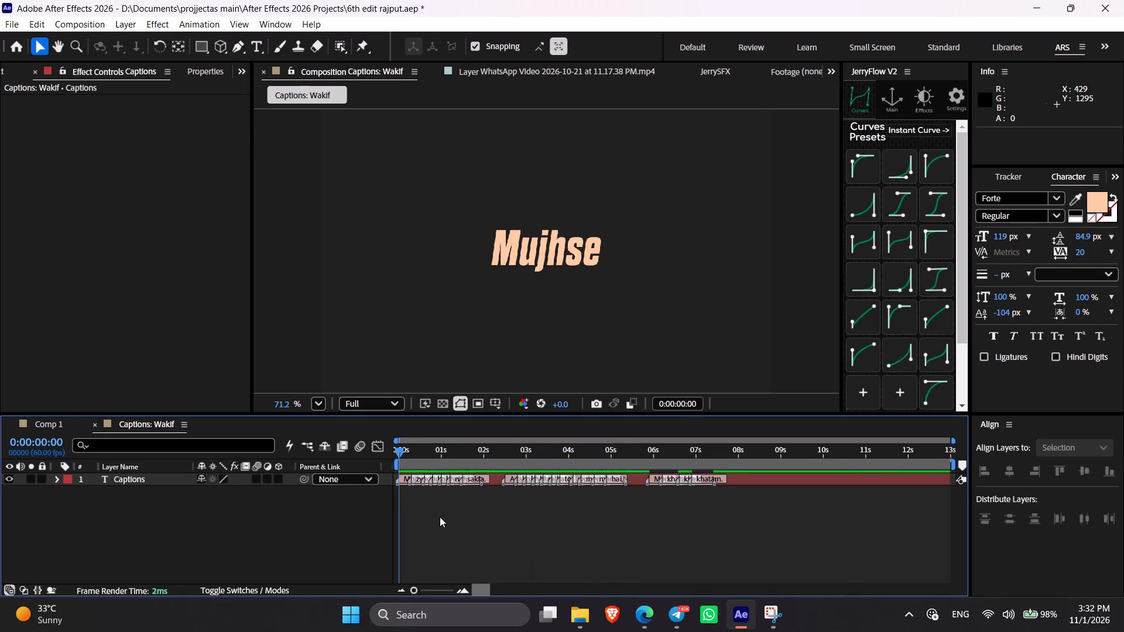
key(k)
click(739, 486)
click(739, 480)
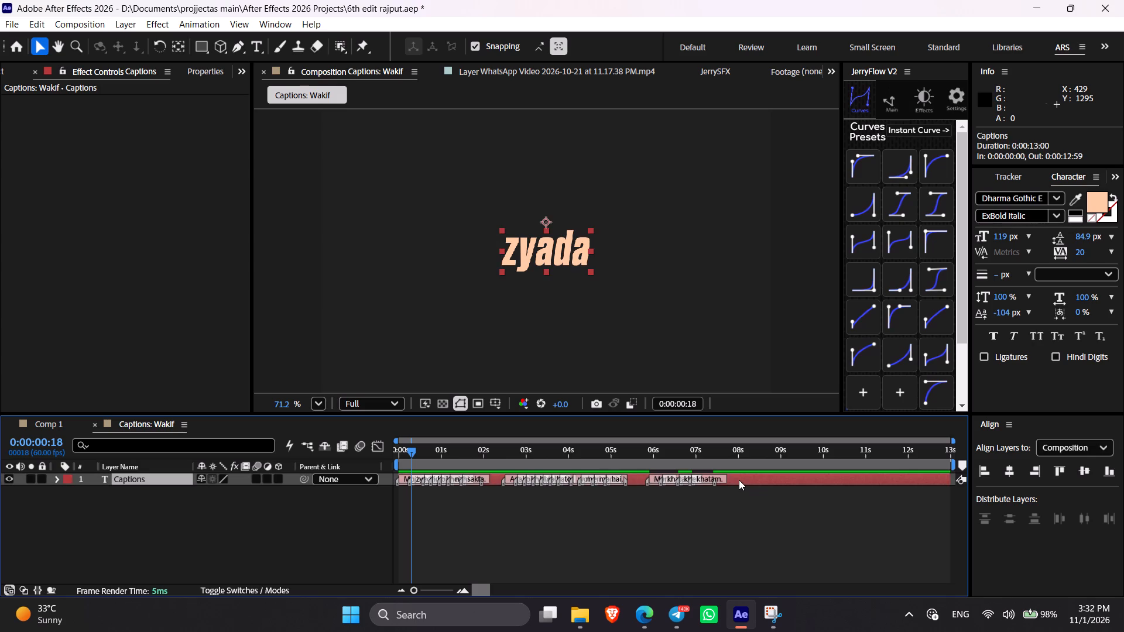
key(ctrl+shift+d)
key(k)
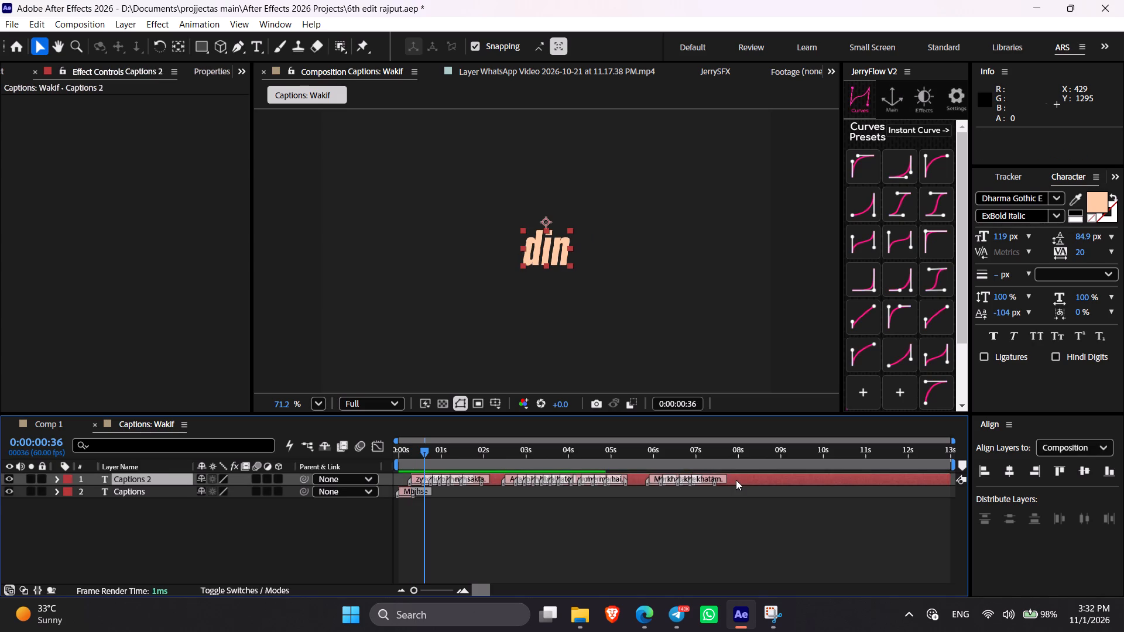
key(ctrl+shift+d)
key(k)
key(ctrl+shift+d)
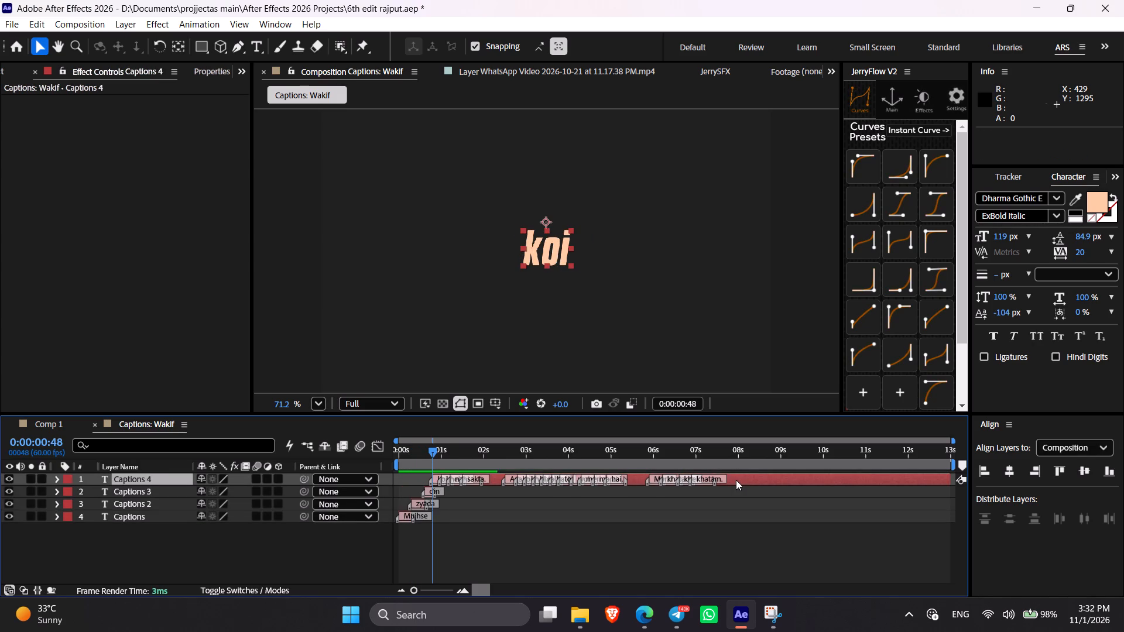
key(k)
key(ctrl+shift+d)
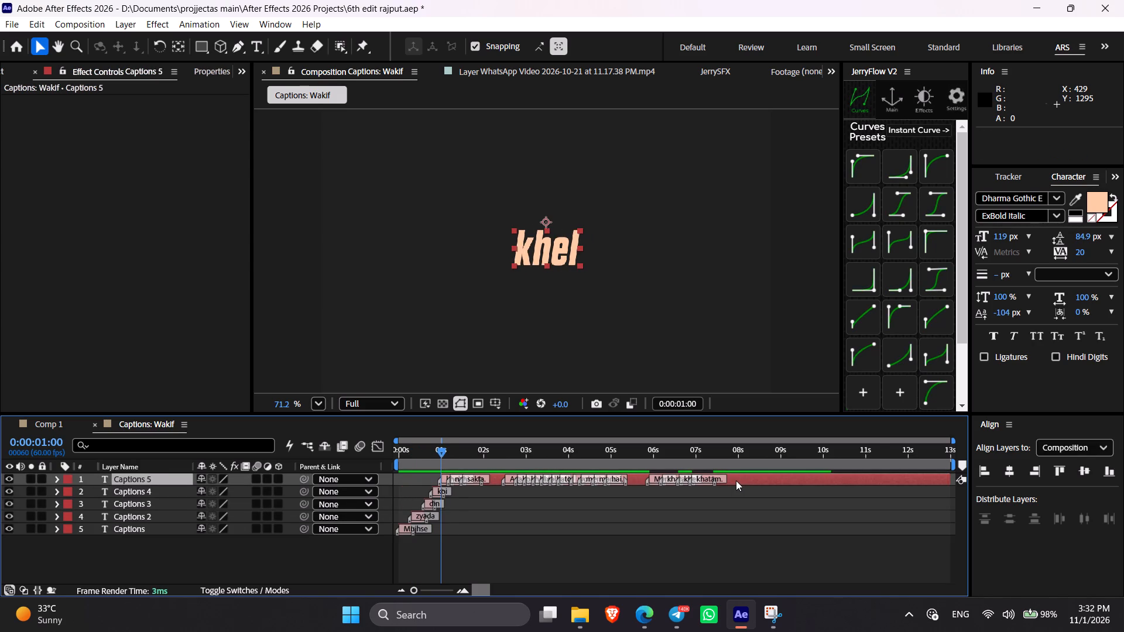
key(k)
key(ctrl+shift+d)
key(k)
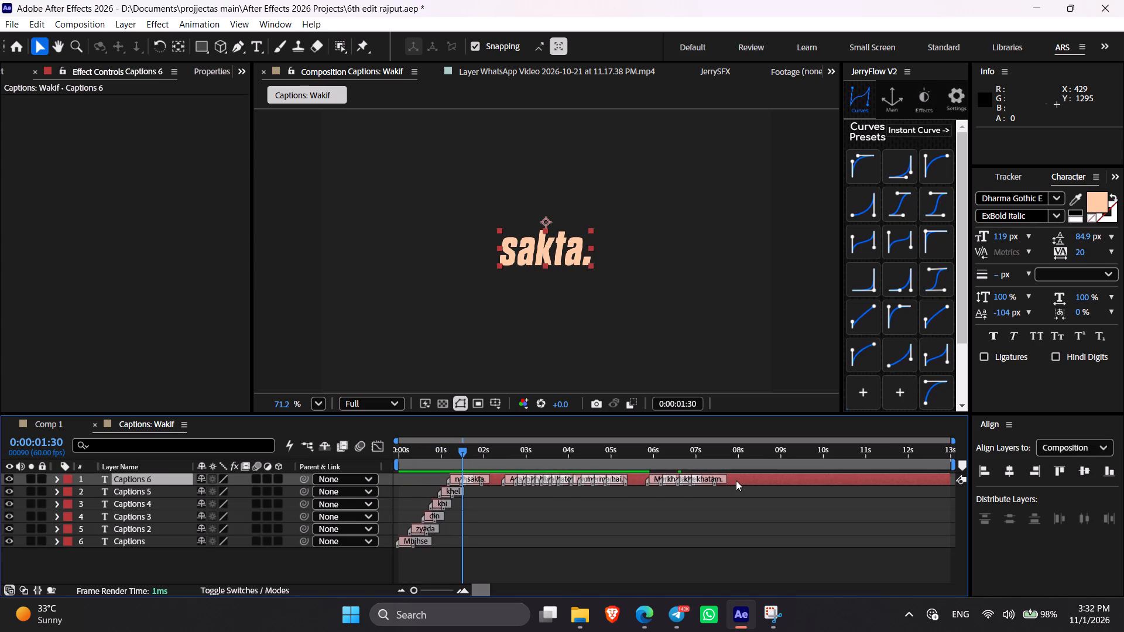
key(ctrl+shift+d)
key(k)
key(ctrl+shift+d)
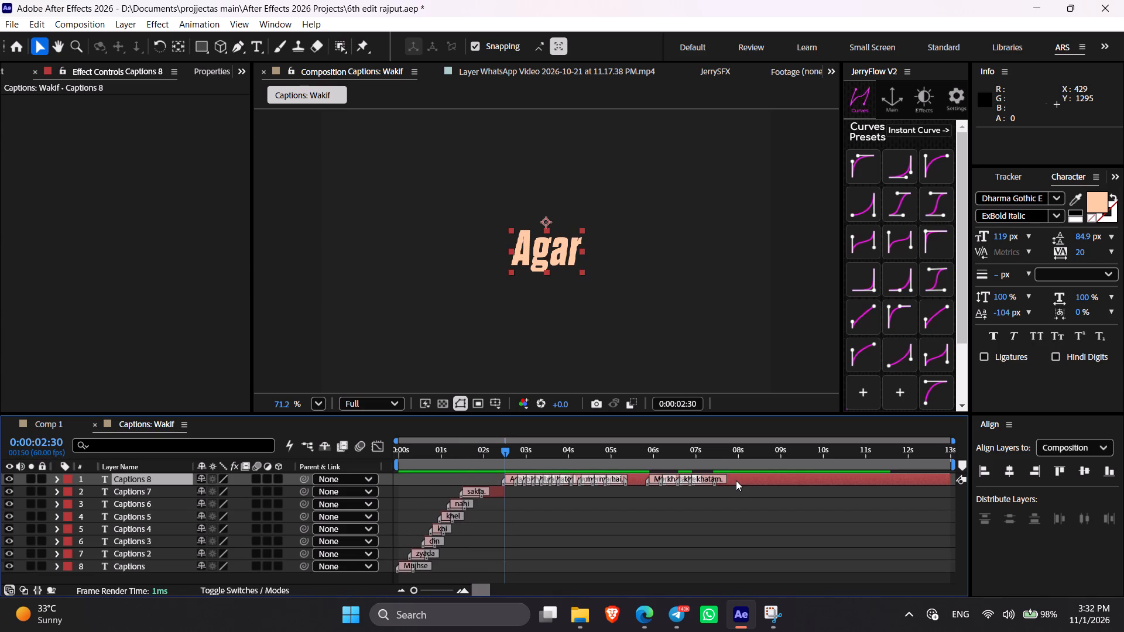
Split the remaining Captions layer at each word marker of "Agar koi khel bhi raha hai", up to the start of "to".
key(k)
key(ctrl+shift+d)
key(k)
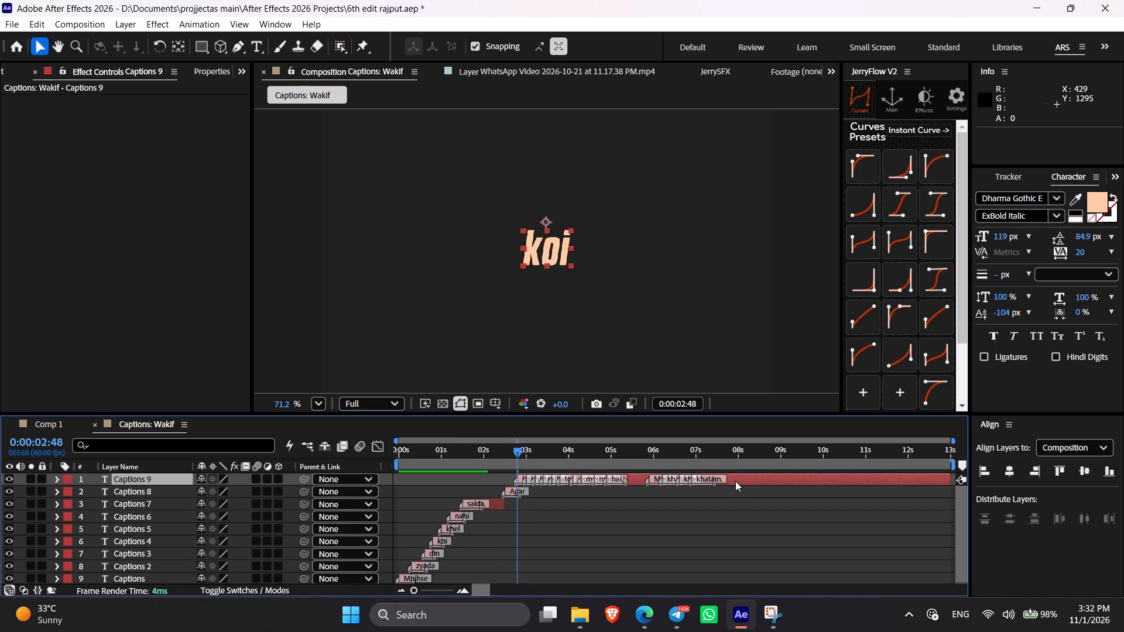
key(ctrl+shift+d)
key(k)
key(ctrl+shift+d)
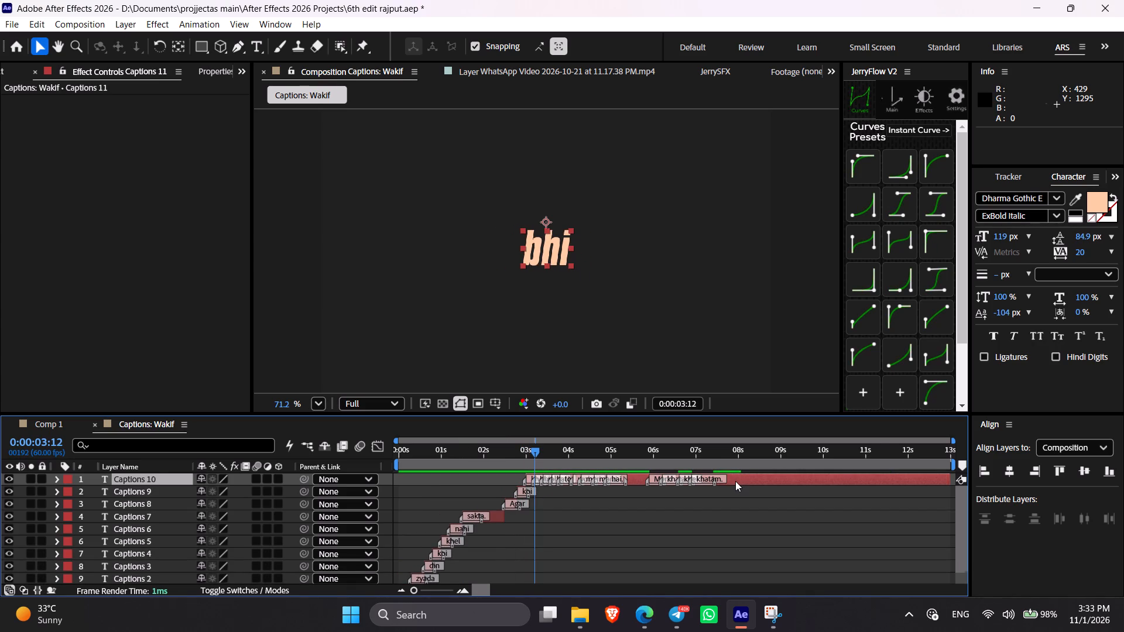
key(k)
key(ctrl+shift+d)
key(k)
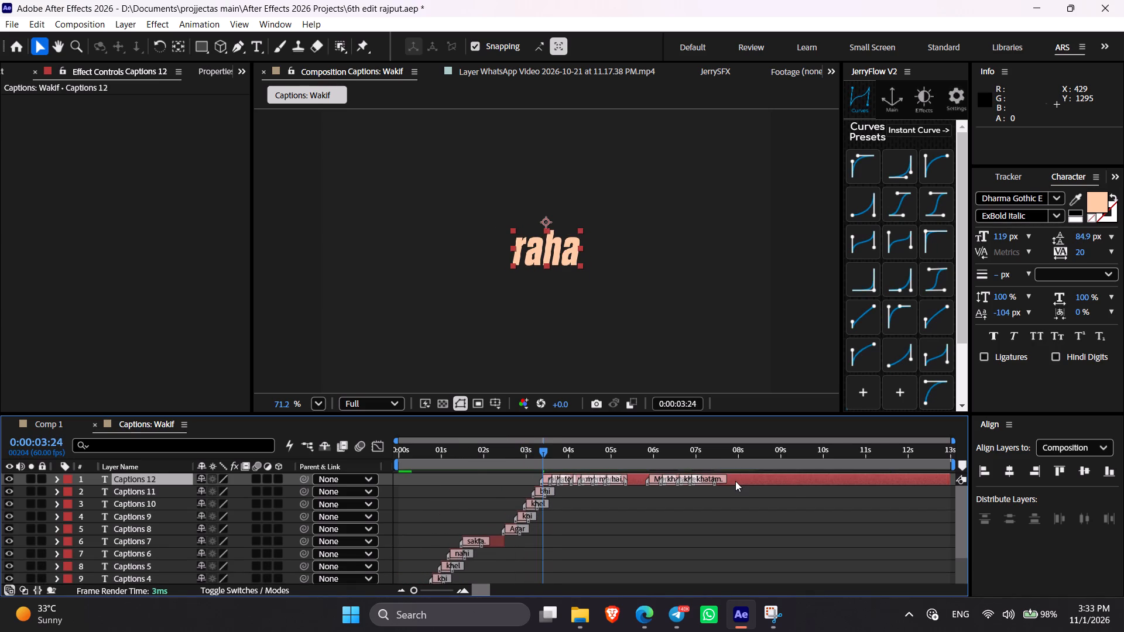
key(ctrl+shift+d)
key(k)
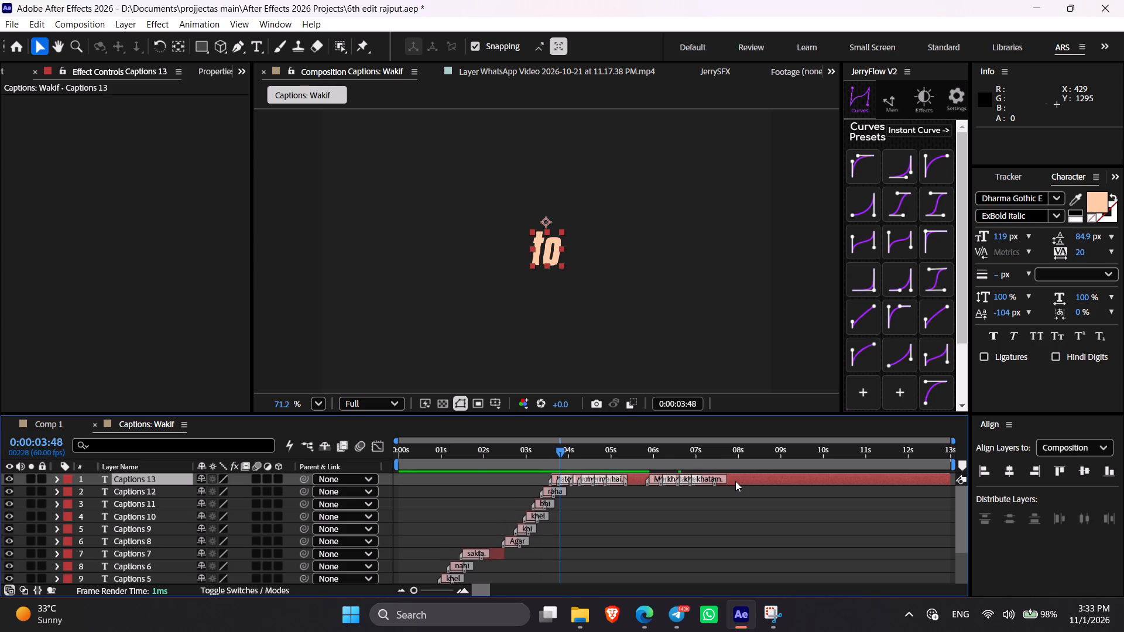
key(ctrl+shift+d)
Split the remaining Captions layer at each word marker of "to woh meri marzi hai.", up to the start of "Marzi".
key(k)
key(ctrl+shift+d)
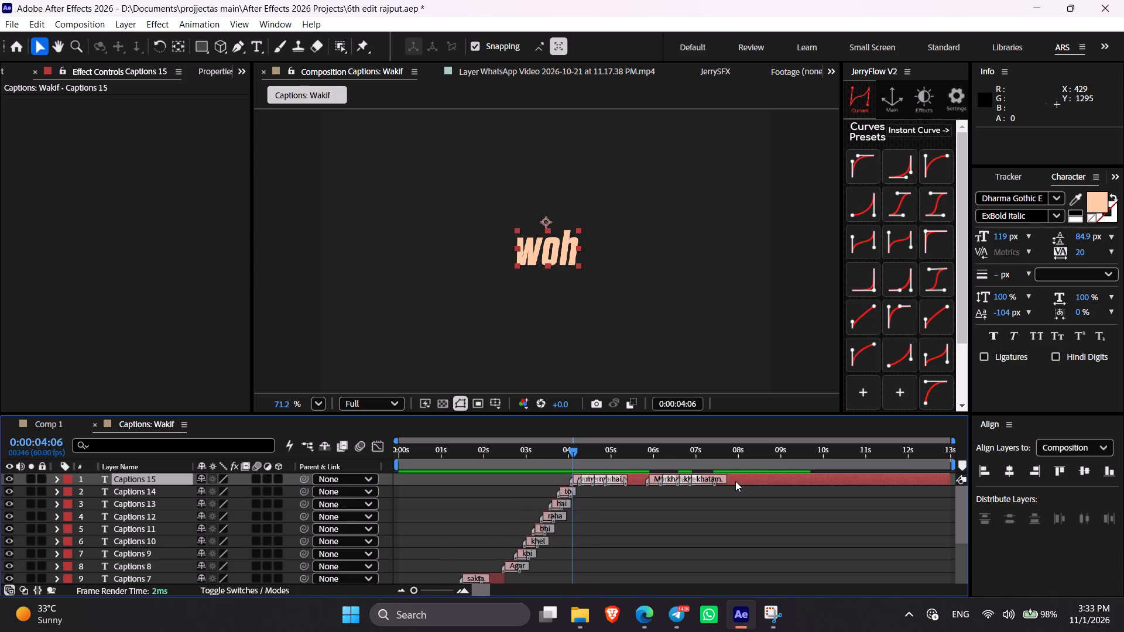
key(k)
key(ctrl+shift+d)
key(k)
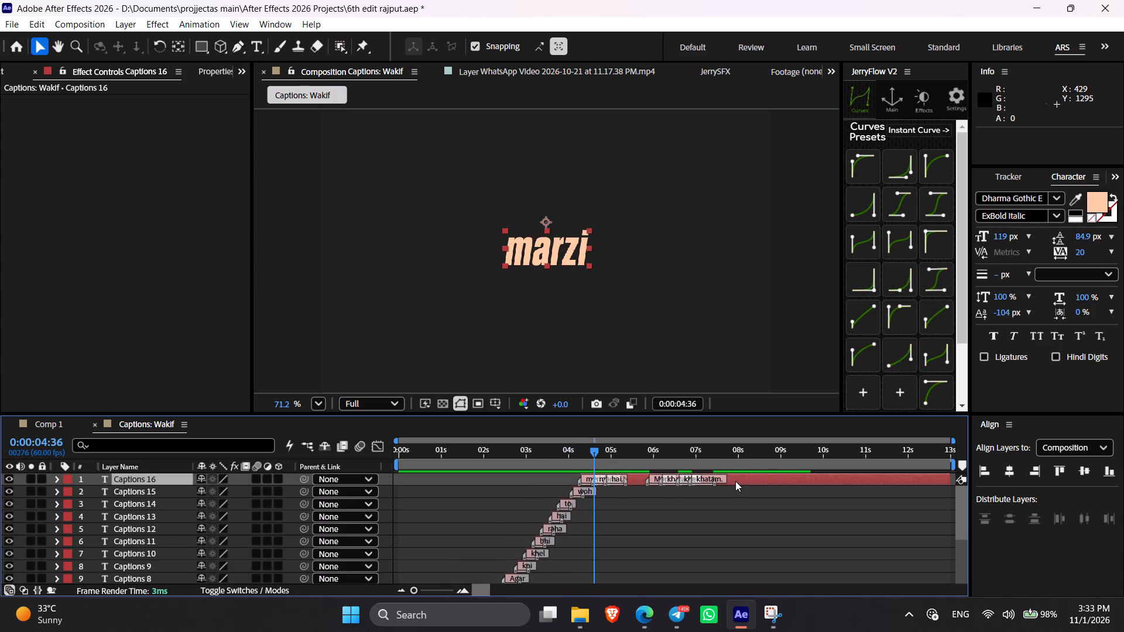
key(ctrl+shift+d)
key(k)
key(ctrl+shift+d)
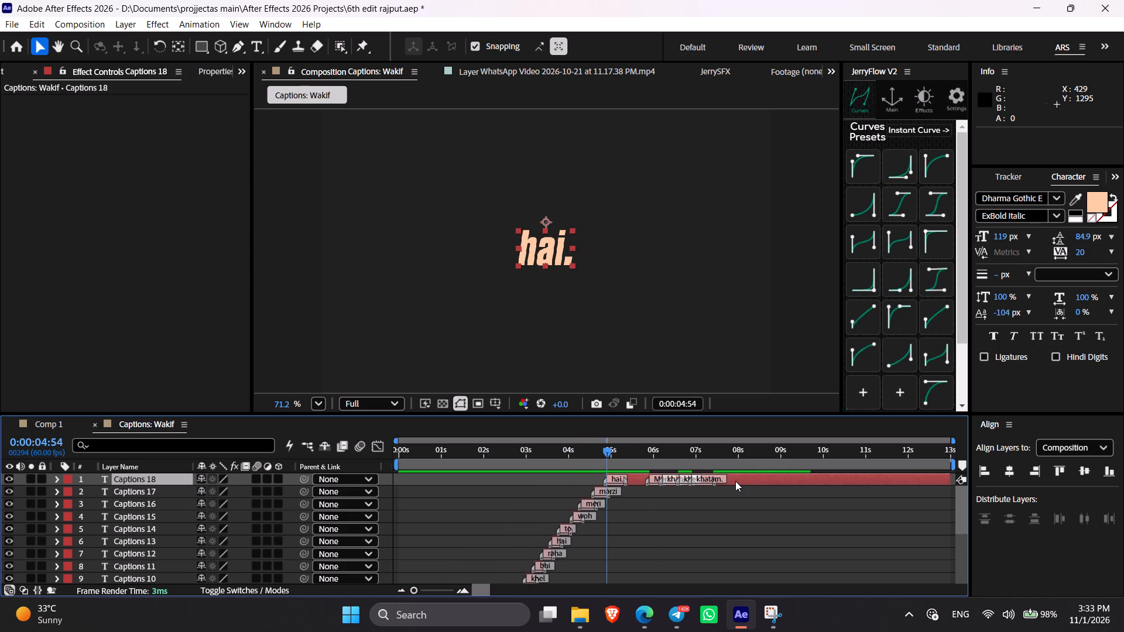
key(k)
key(ctrl+shift+d)
Split the remaining Captions layer at each word marker of "Marzi khatam, khel khatam." so every word has its own layer.
key(k)
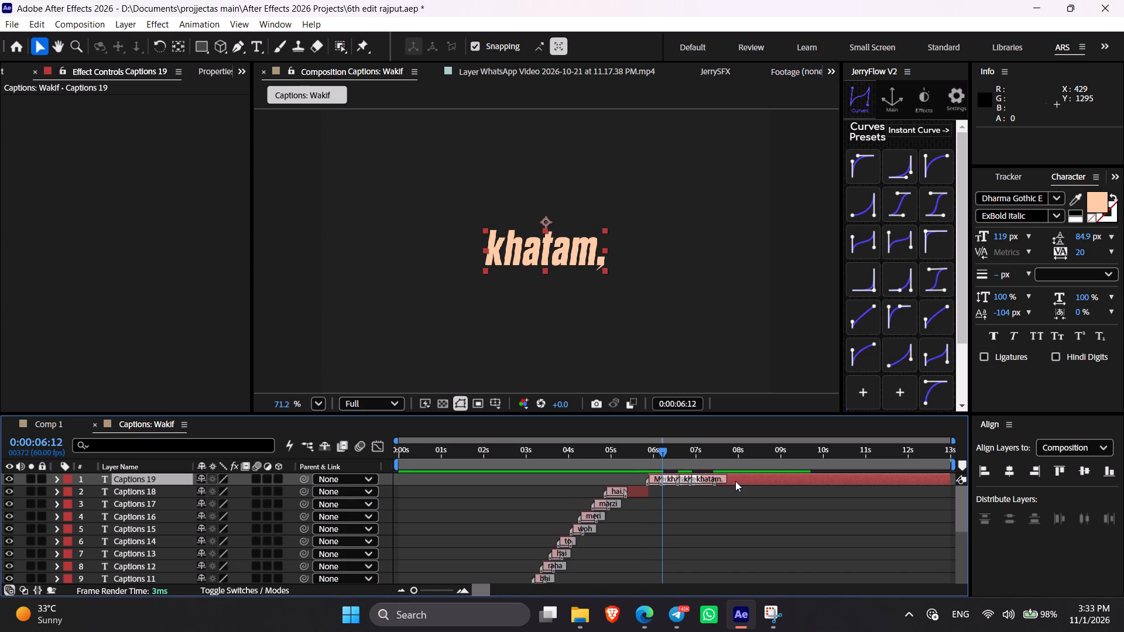
key(ctrl+shift+d)
key(k)
key(ctrl+shift+d)
key(k)
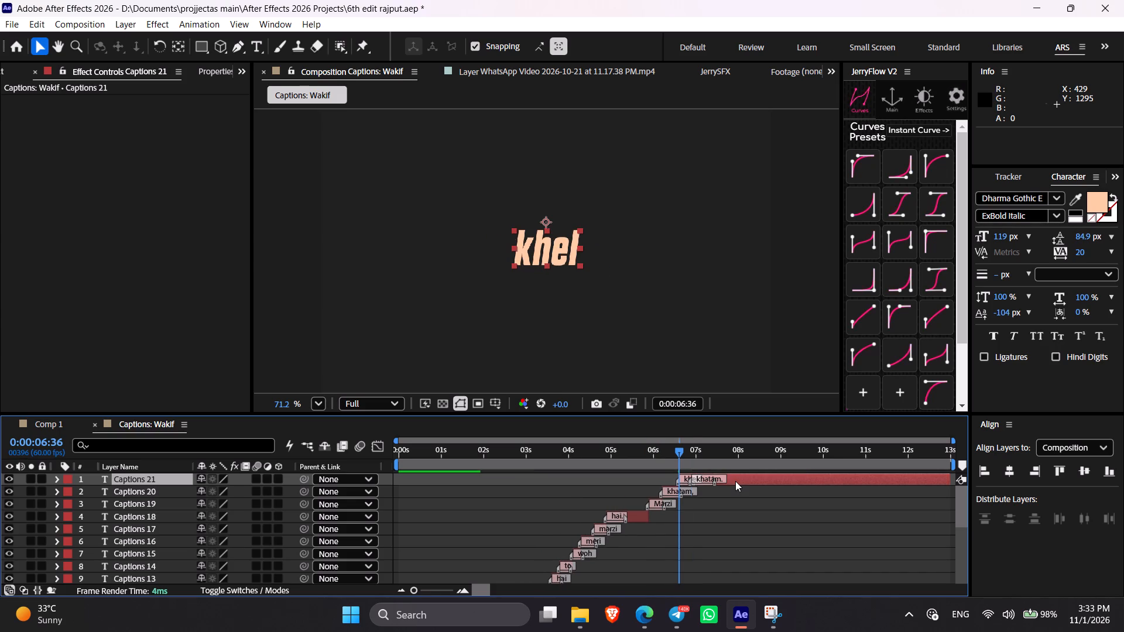
key(ctrl+shift+d)
key(k)
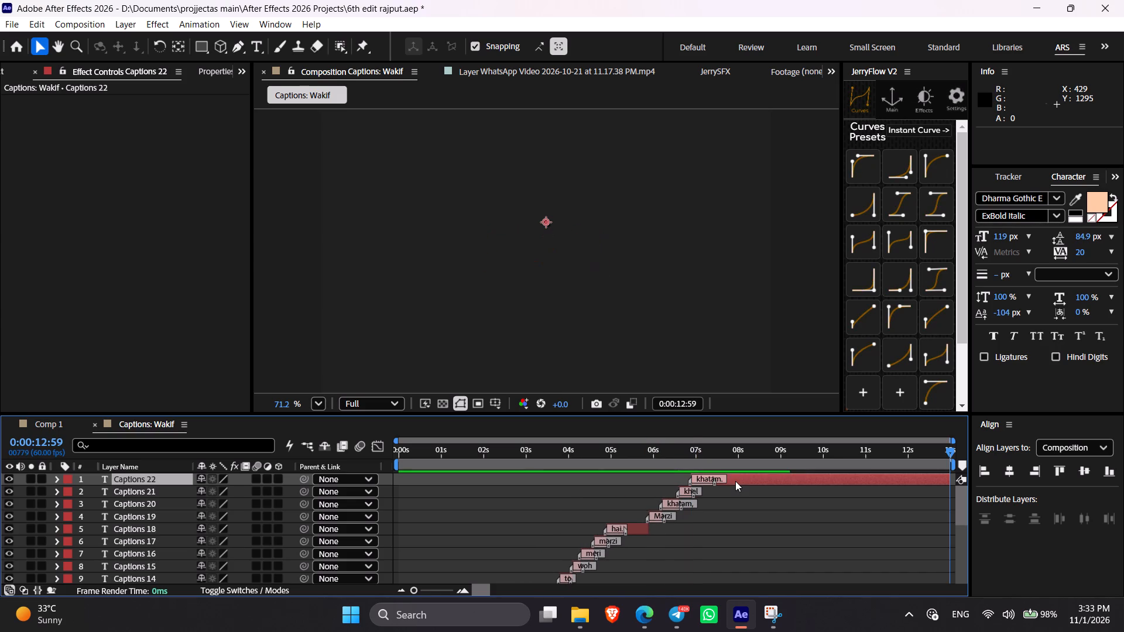
Return to the start of the captions composition, deselect the layer and save the project.
drag(725, 448, 304, 489)
click(444, 506)
key(ctrl+s)
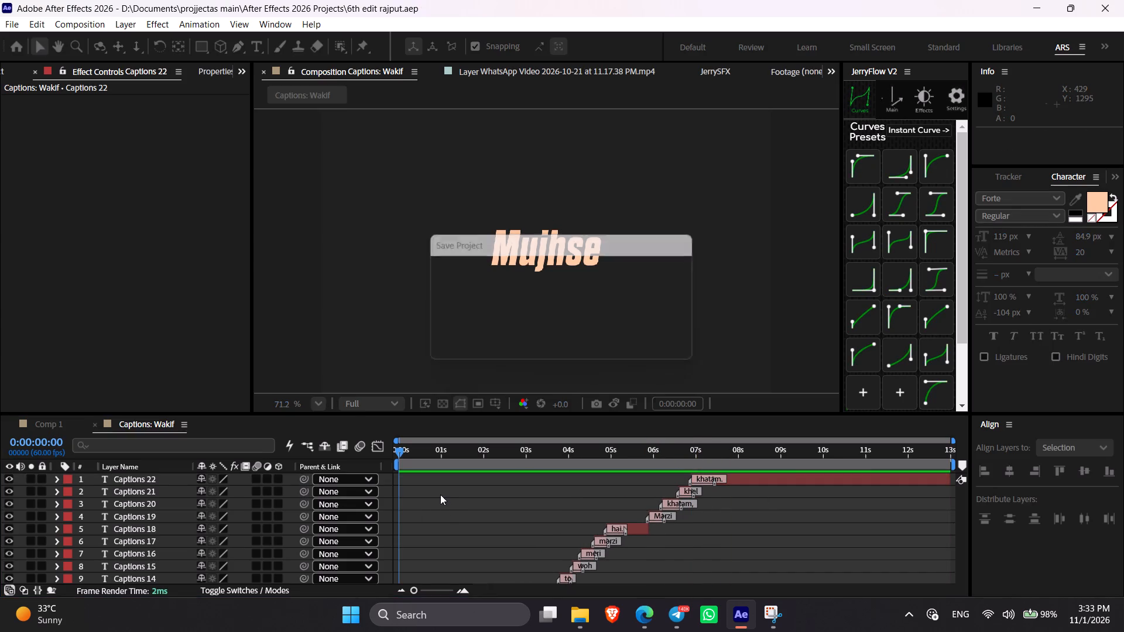
Apply Texto's upward In animation, set to words, to all the split caption layers and scrub the first word.
key(ctrl+a)
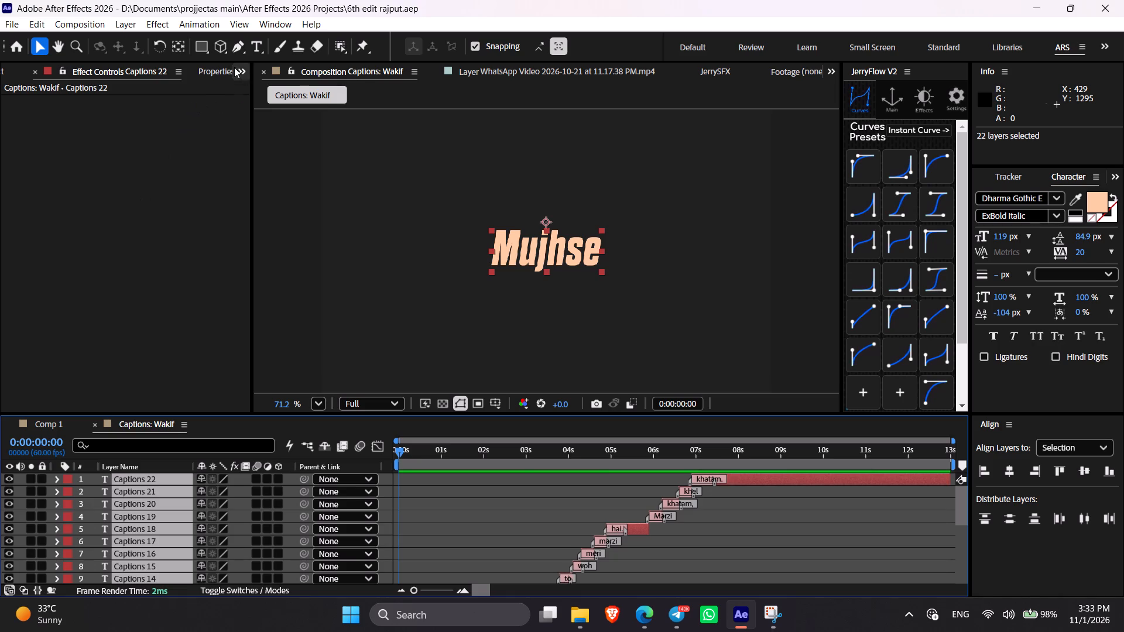
click(234, 67)
click(255, 163)
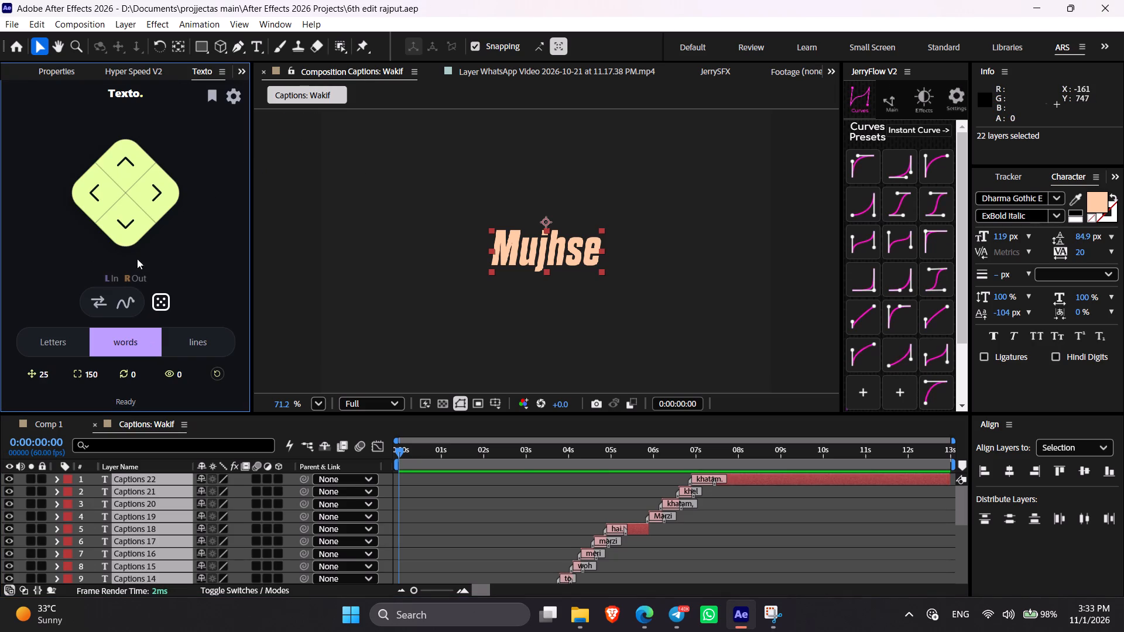
click(124, 167)
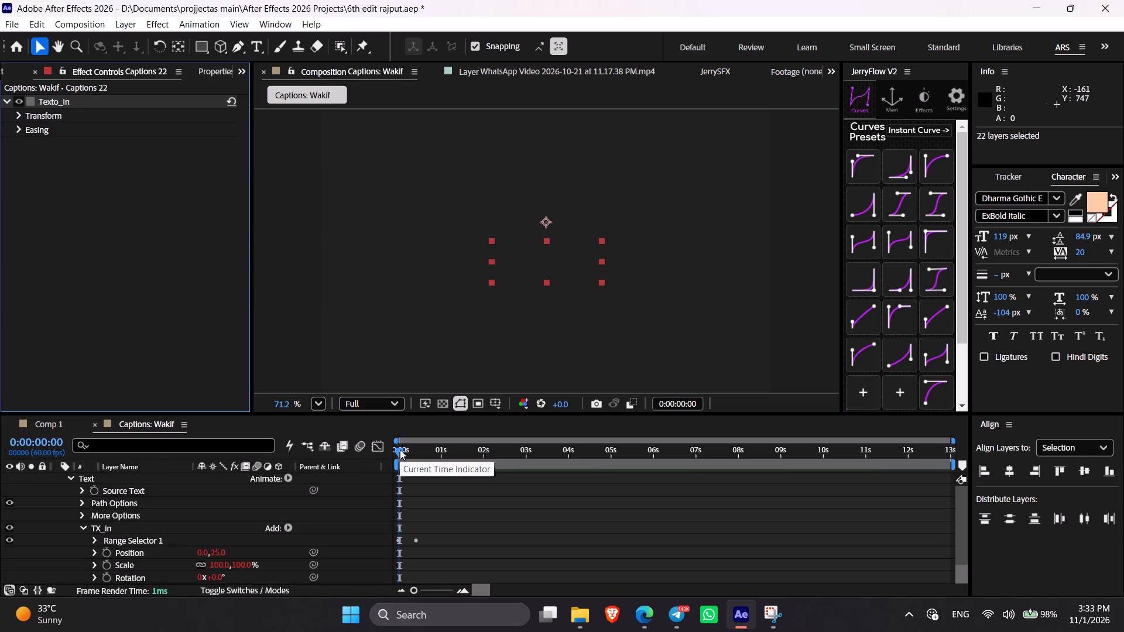
drag(403, 457, 416, 461)
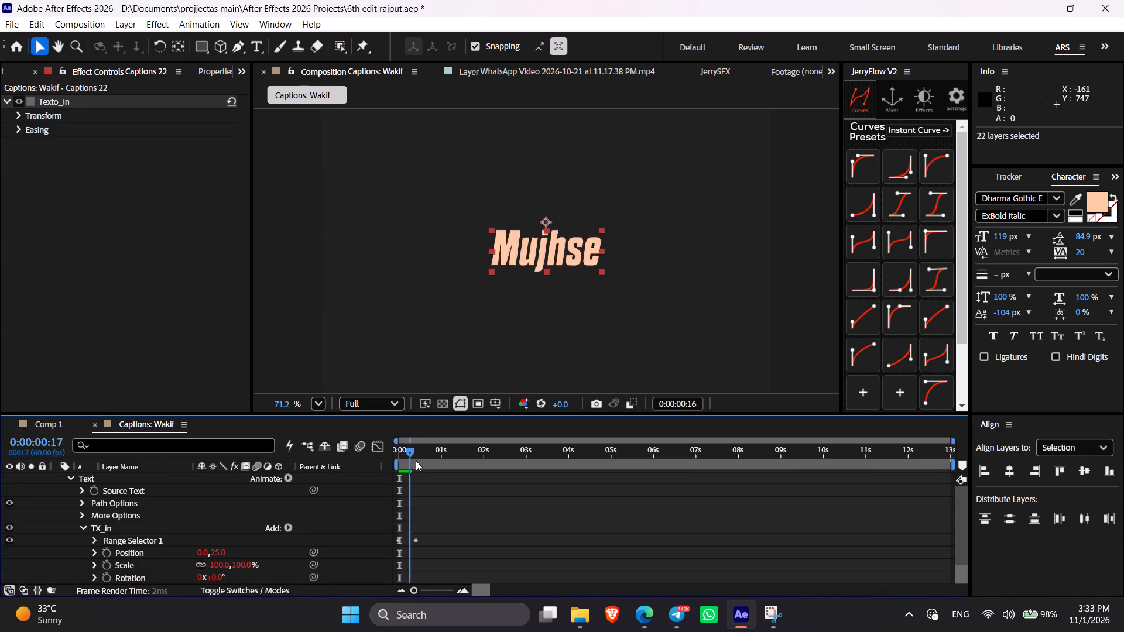
Play the captions composition from its start to check the word animations, with all layer properties collapsed.
drag(416, 461, 385, 461)
click(447, 492)
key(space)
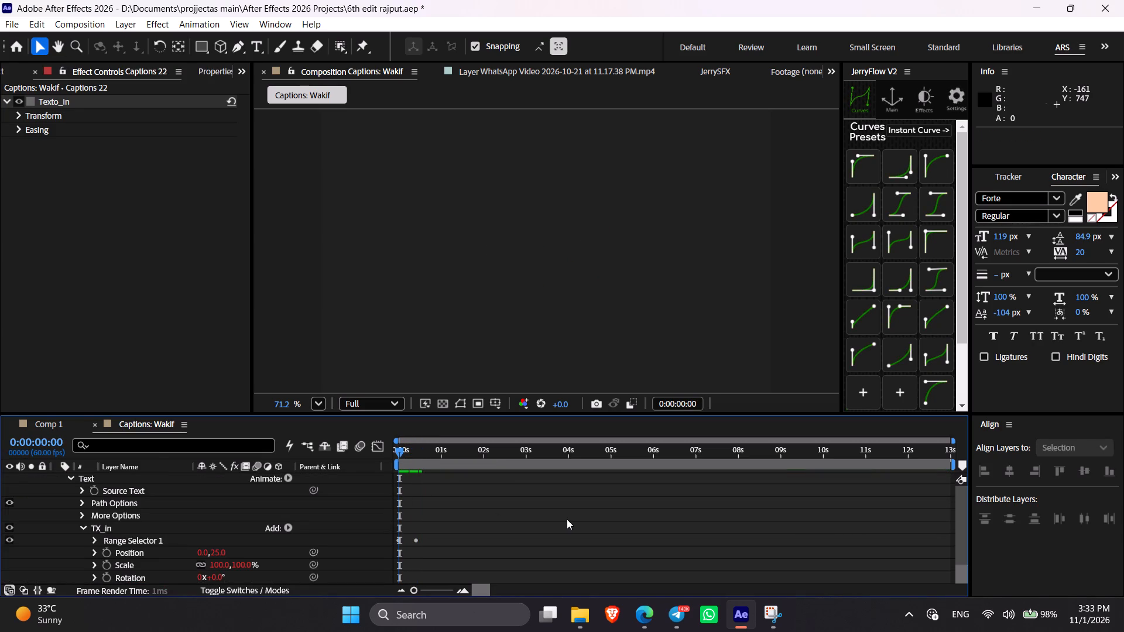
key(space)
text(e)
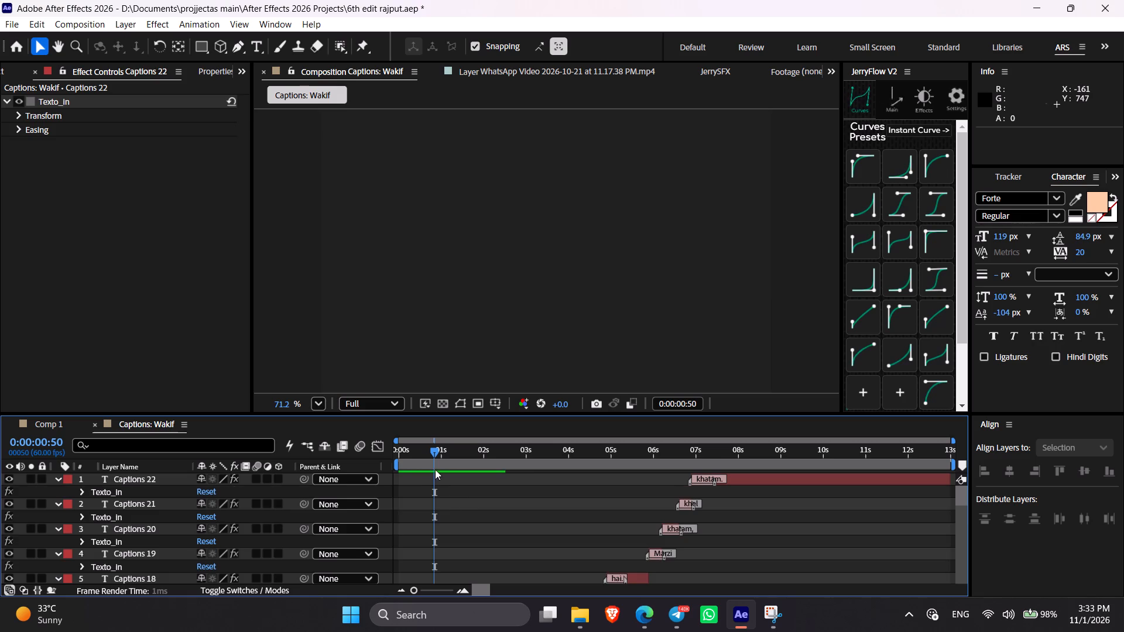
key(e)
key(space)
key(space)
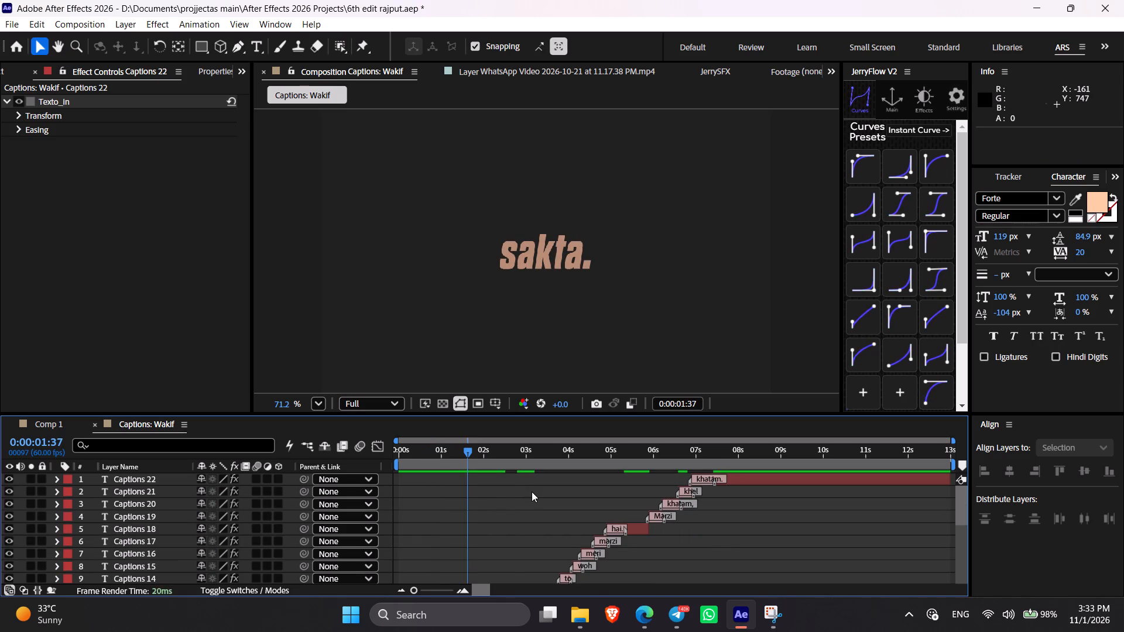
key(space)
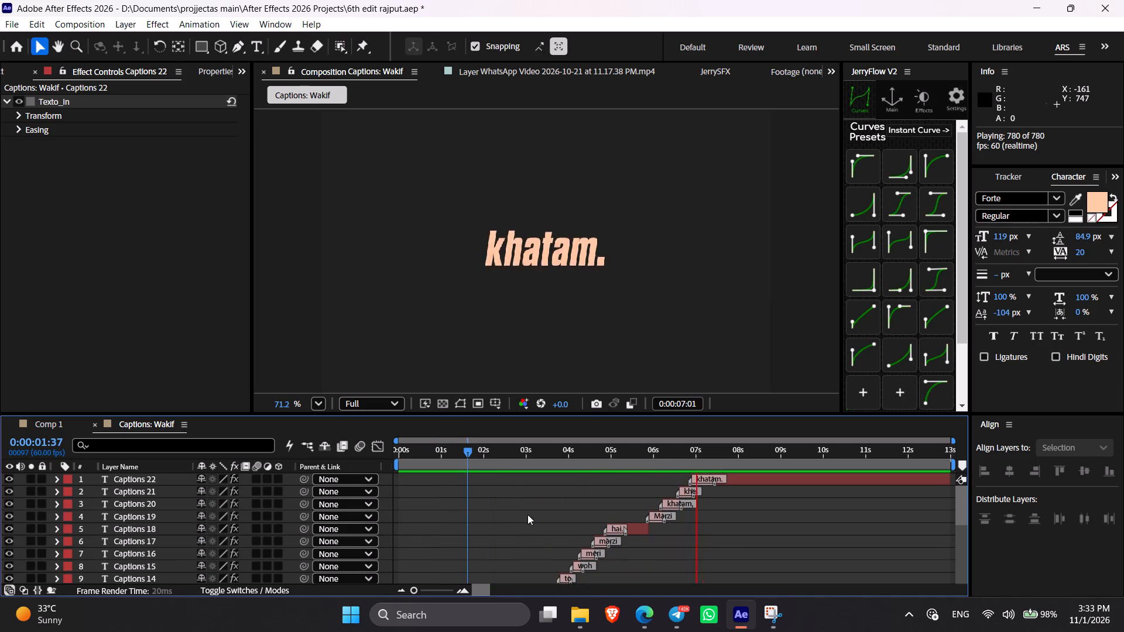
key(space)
Place the Captions: Wakif composition in Comp 1 between the two Pre-comp 1 layers, scrub the first second and save the project.
click(63, 425)
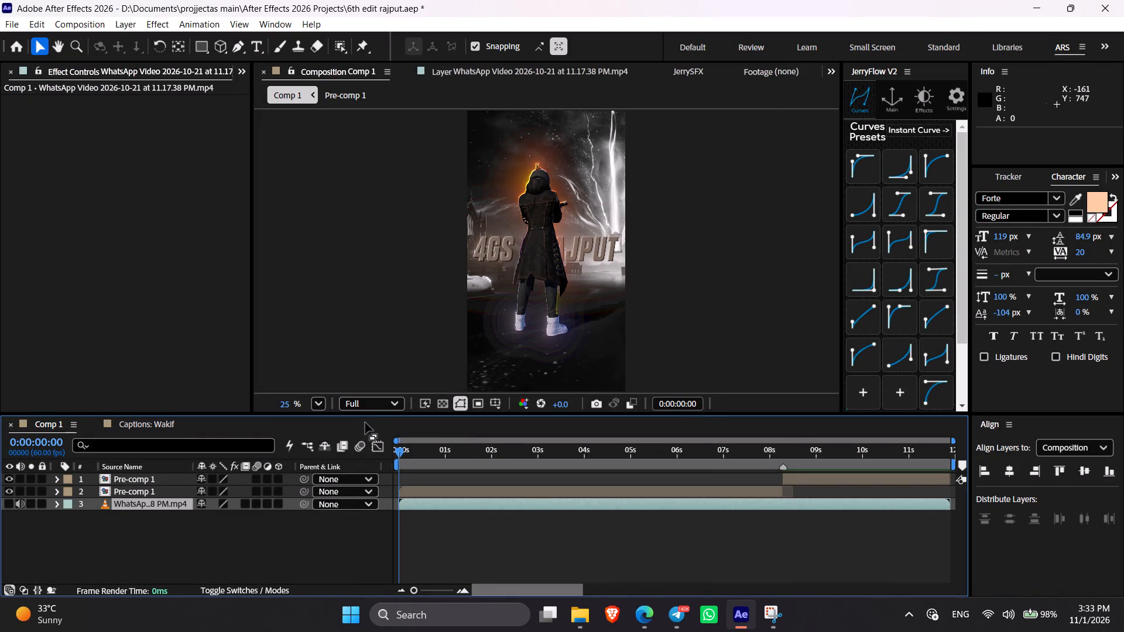
scroll(71, 76, up, 2)
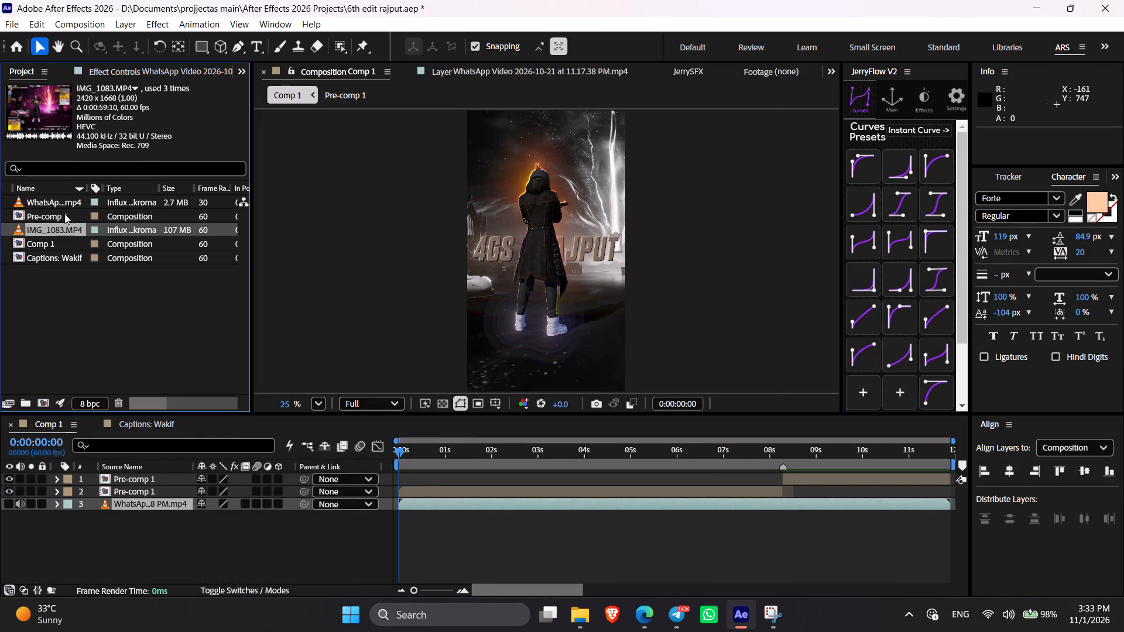
drag(62, 257, 118, 489)
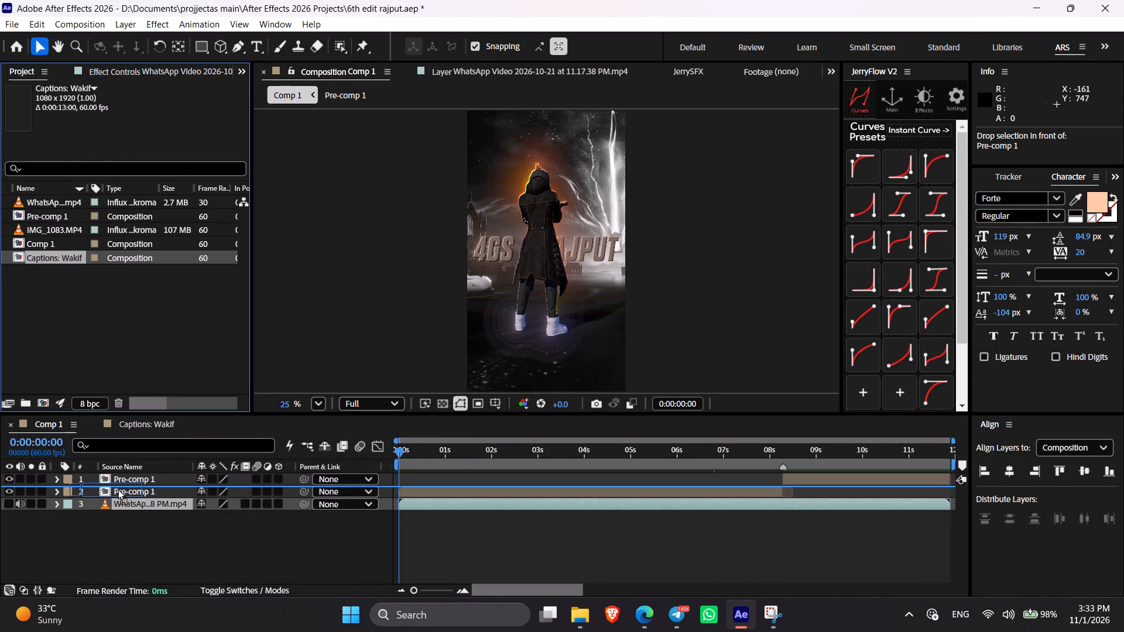
drag(118, 489, 106, 483)
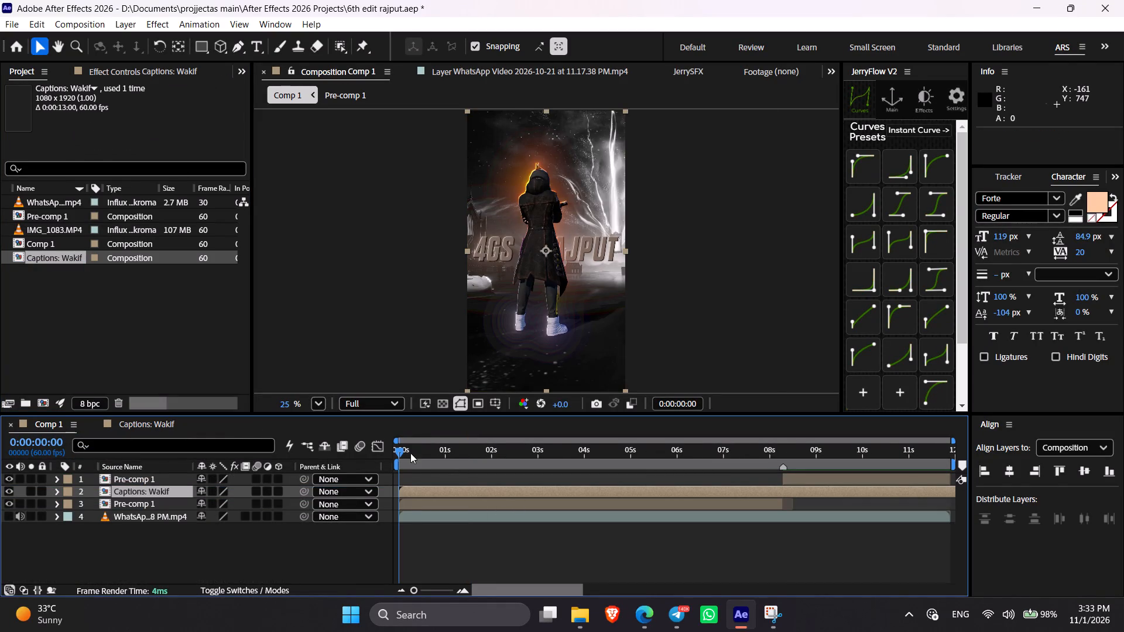
drag(405, 451, 431, 458)
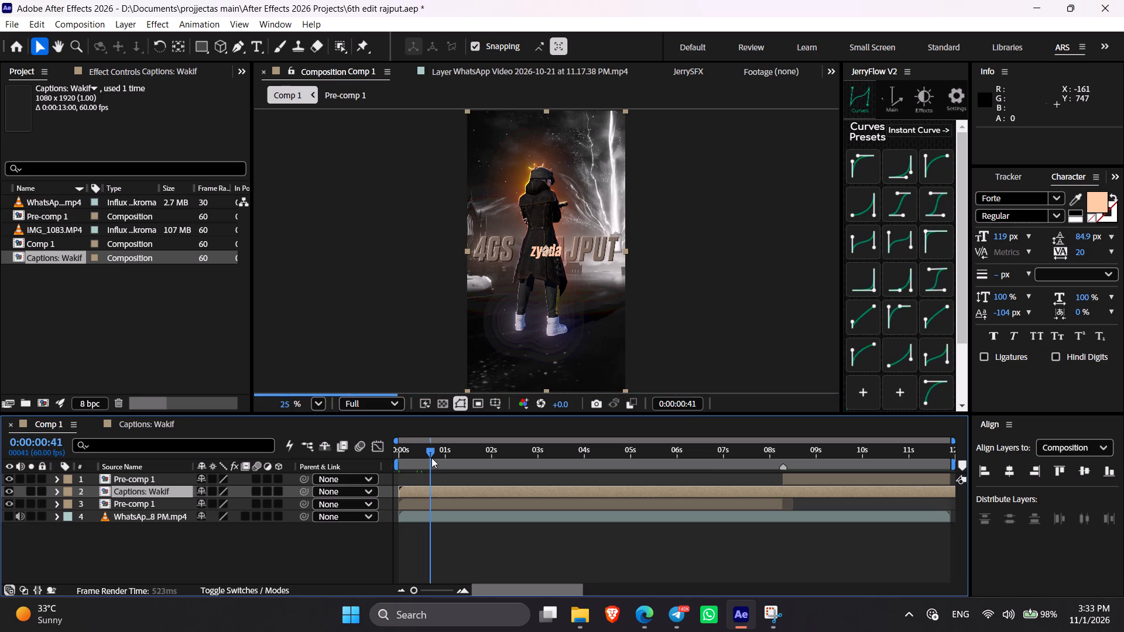
drag(431, 458, 436, 458)
click(535, 548)
key(ctrl+s)
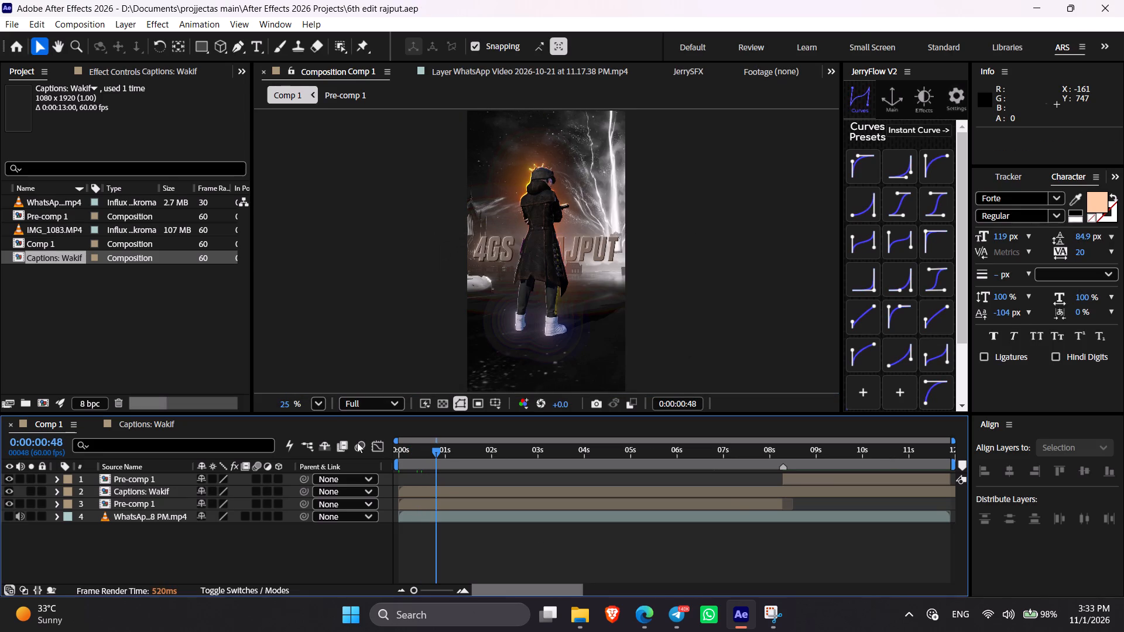
Solo the Captions: Wakif layer in Comp 1 and play it from the start to check the captions against the timeline.
click(32, 491)
drag(413, 451, 366, 448)
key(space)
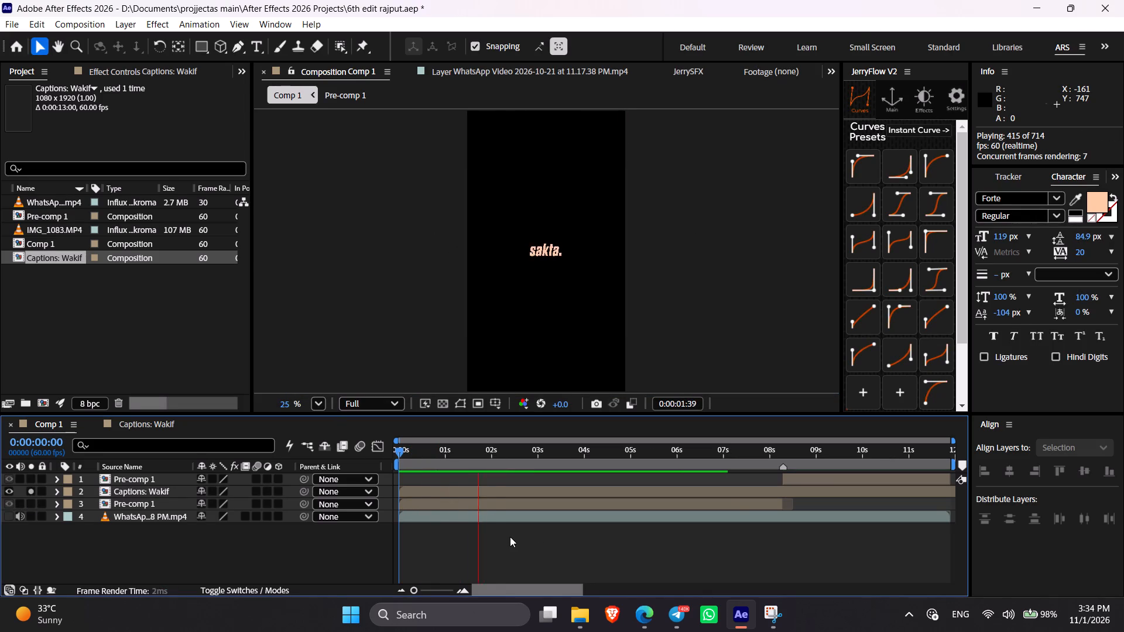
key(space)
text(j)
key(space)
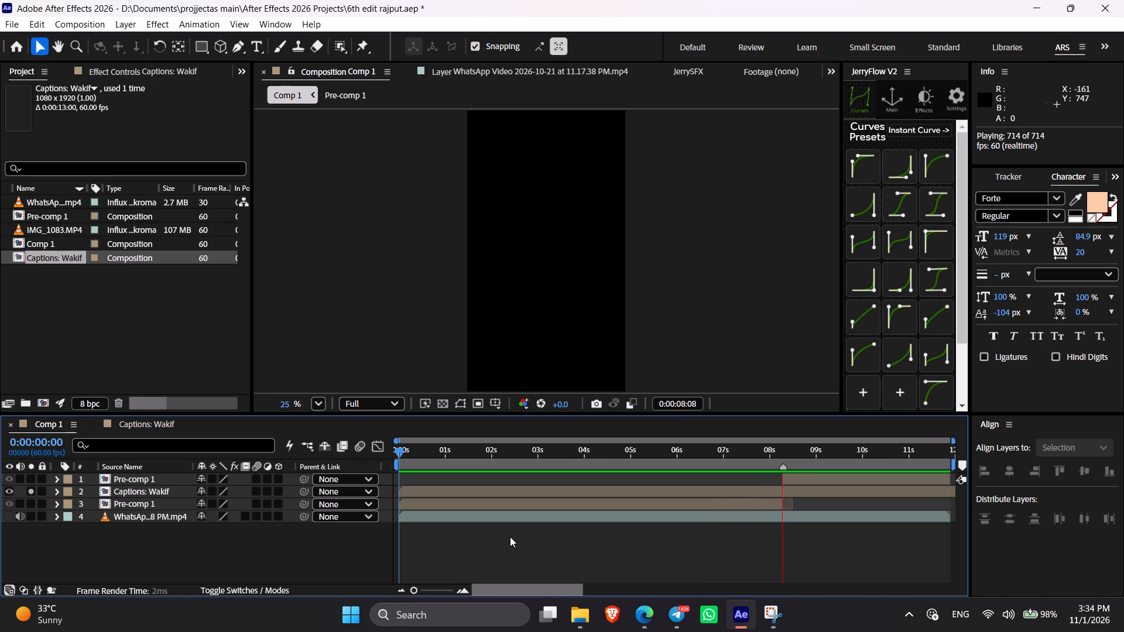
Play back the captions in Comp 1 against the audio, rechecking the closing words between about 6 and 8 seconds.
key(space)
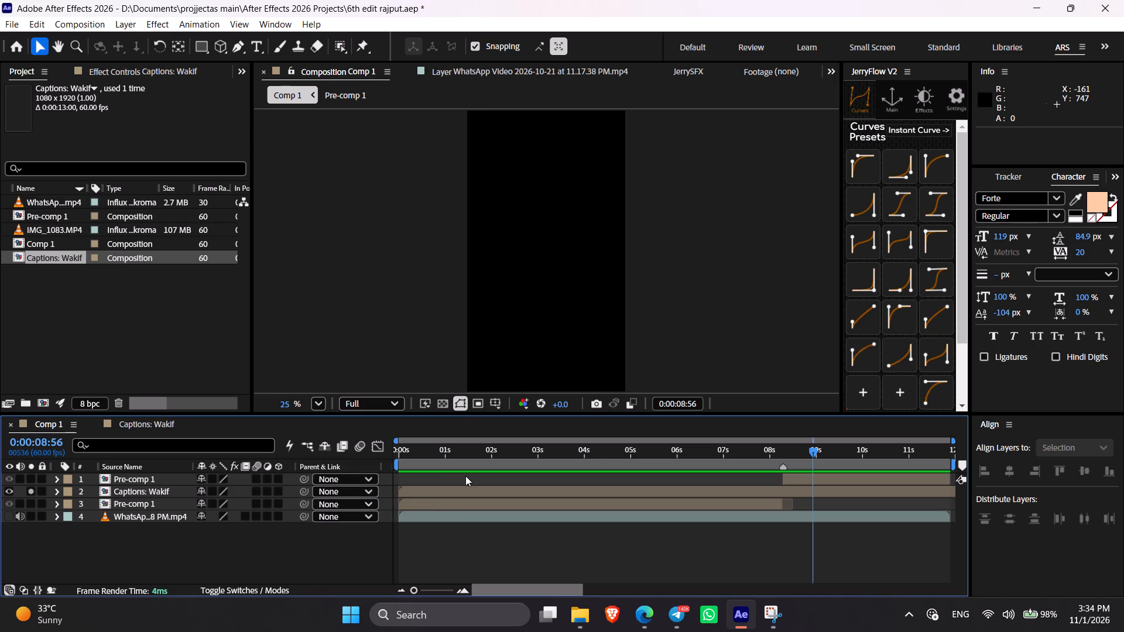
drag(446, 455, 362, 468)
key(space)
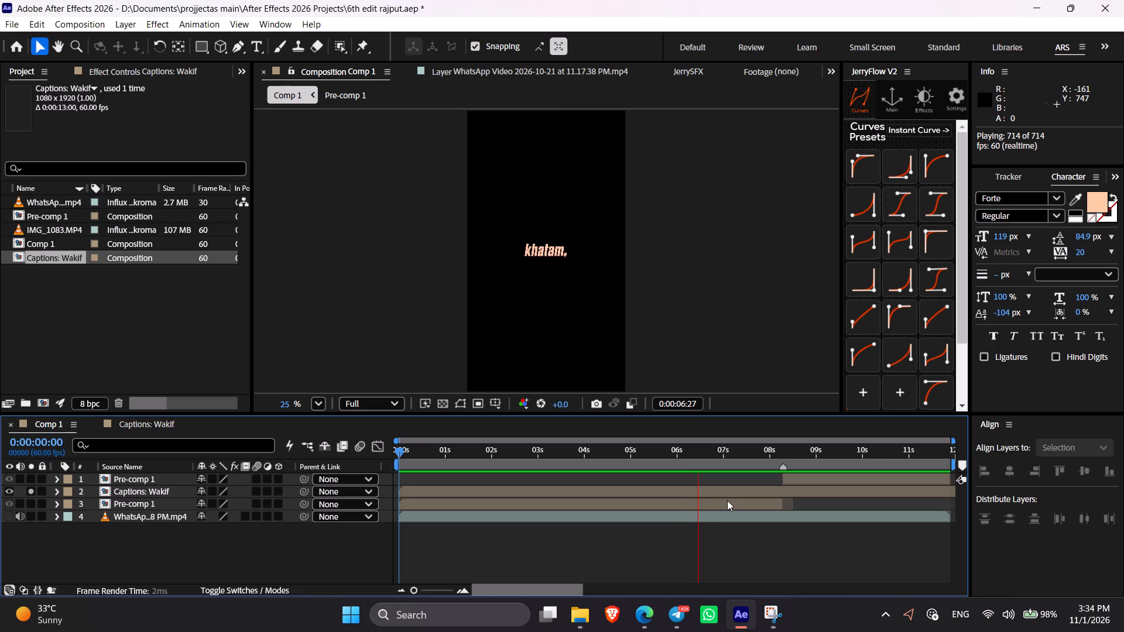
key(space)
click(721, 461)
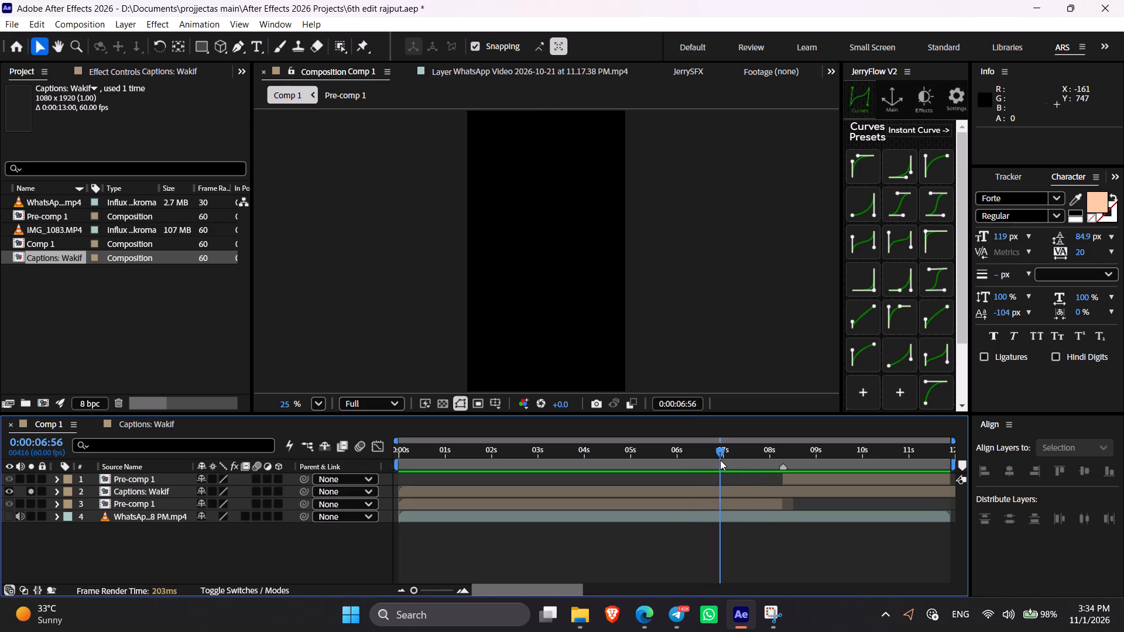
key(space)
key(space)
drag(705, 454, 687, 450)
key(space)
key(space)
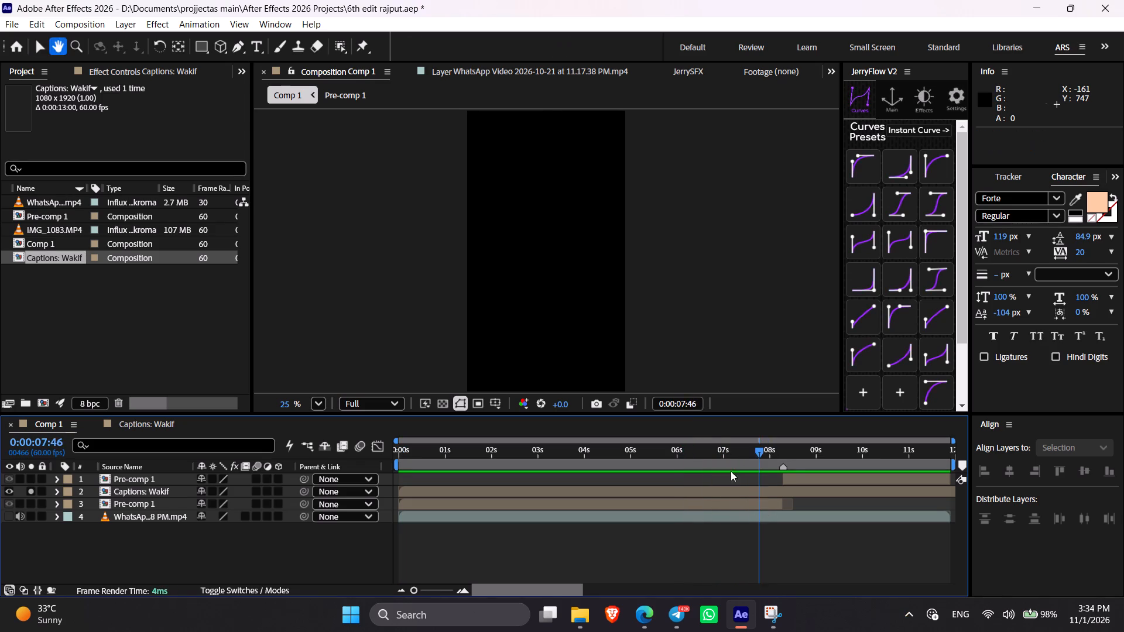
drag(726, 468, 708, 476)
key(space)
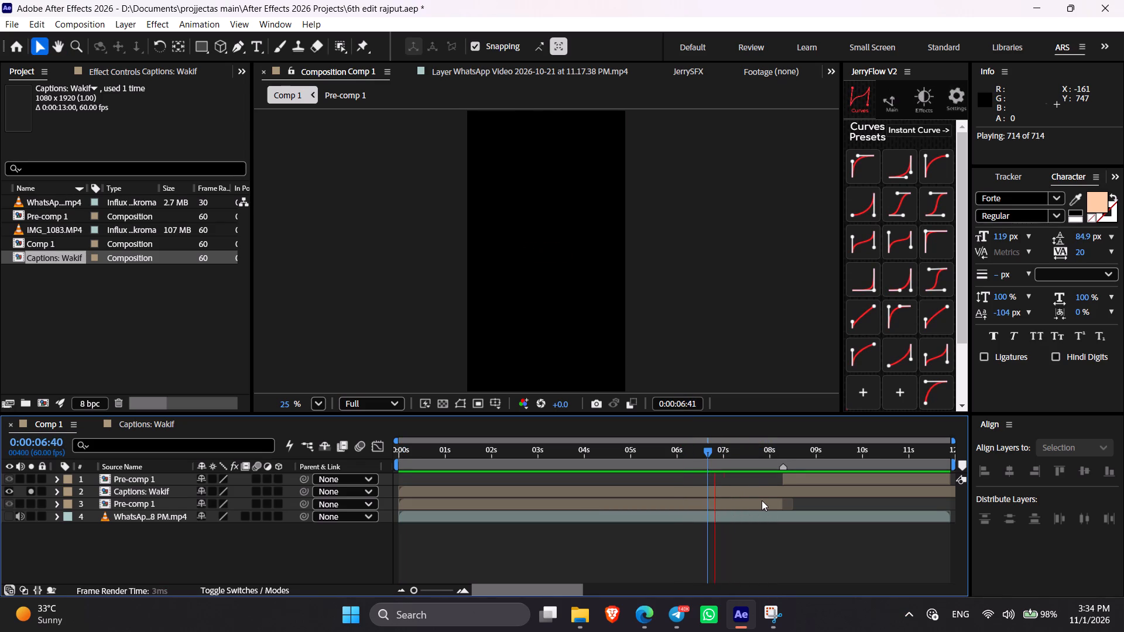
key(space)
drag(725, 464, 744, 481)
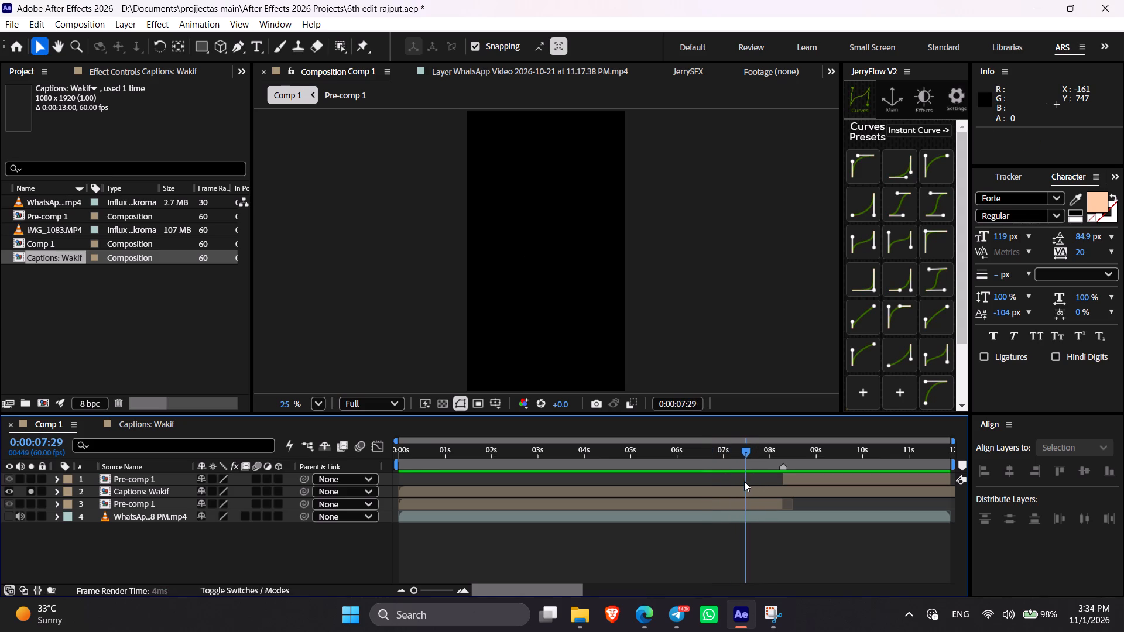
drag(744, 481, 745, 483)
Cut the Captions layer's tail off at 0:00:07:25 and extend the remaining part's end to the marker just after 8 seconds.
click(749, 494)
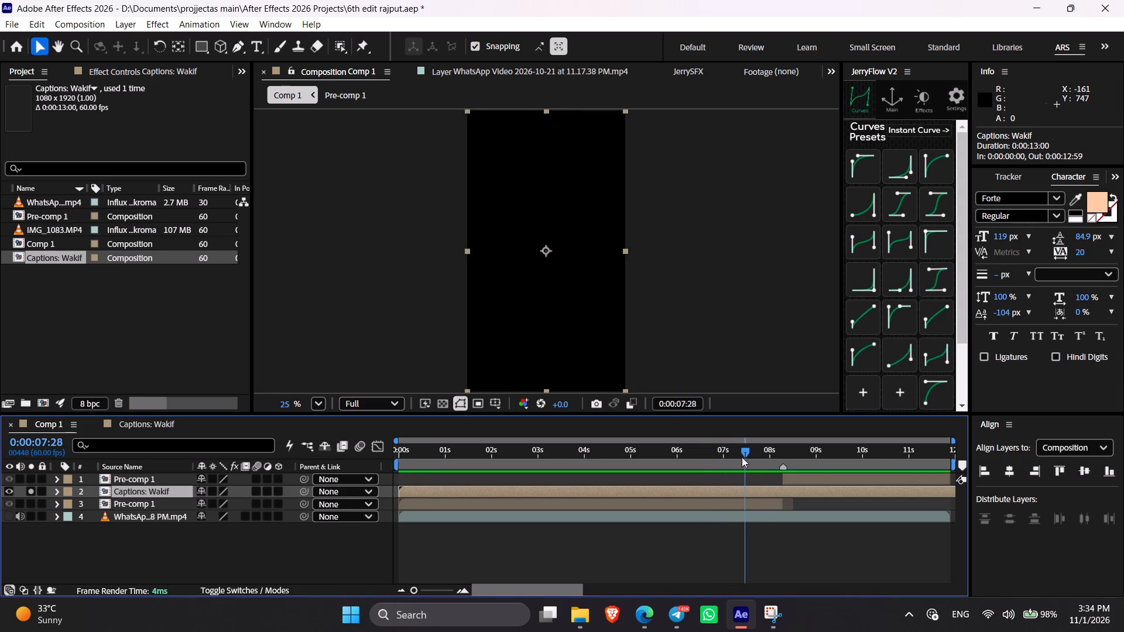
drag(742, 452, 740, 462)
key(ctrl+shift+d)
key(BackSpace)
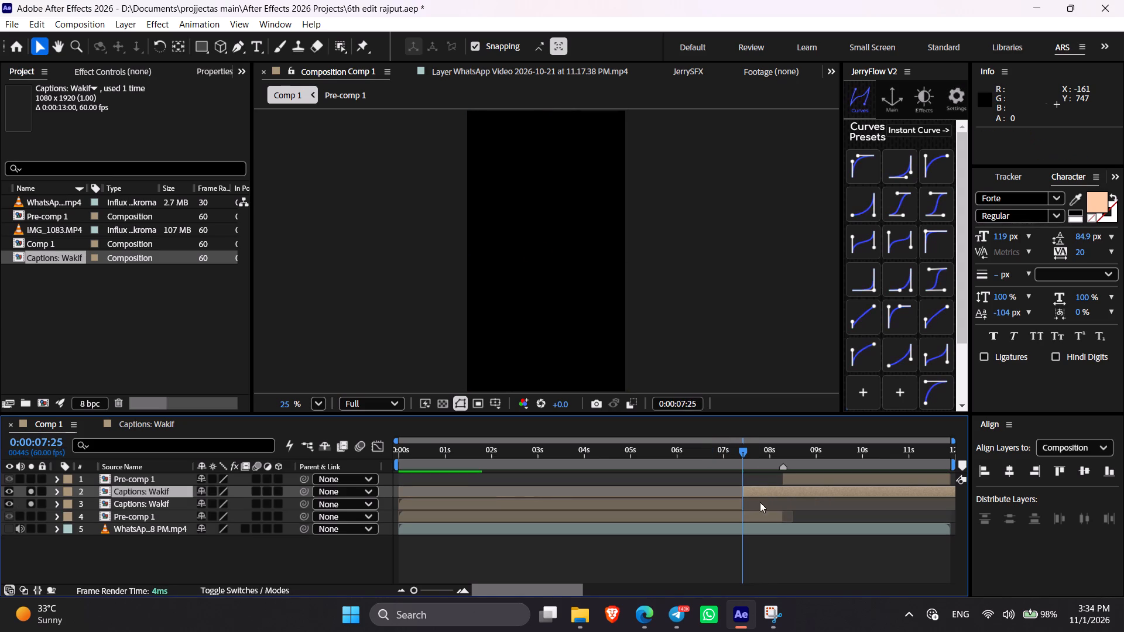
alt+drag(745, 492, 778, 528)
Play Comp 1 from the start to review the captions with the changed layer end.
drag(455, 448, 369, 457)
key(space)
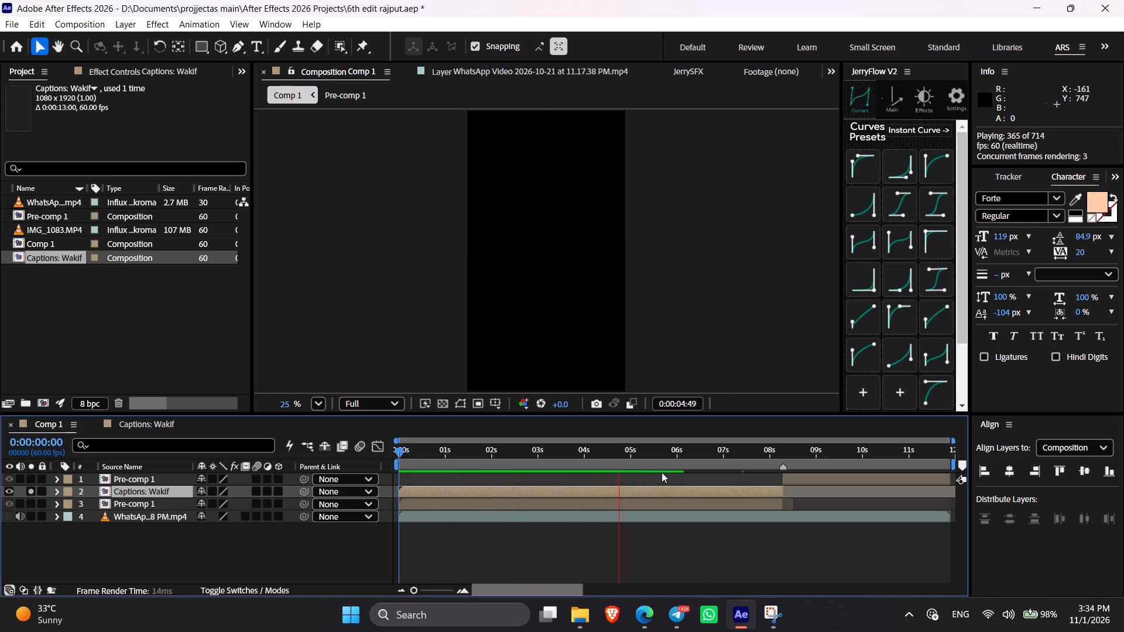
key(space)
drag(416, 453, 375, 452)
key(space)
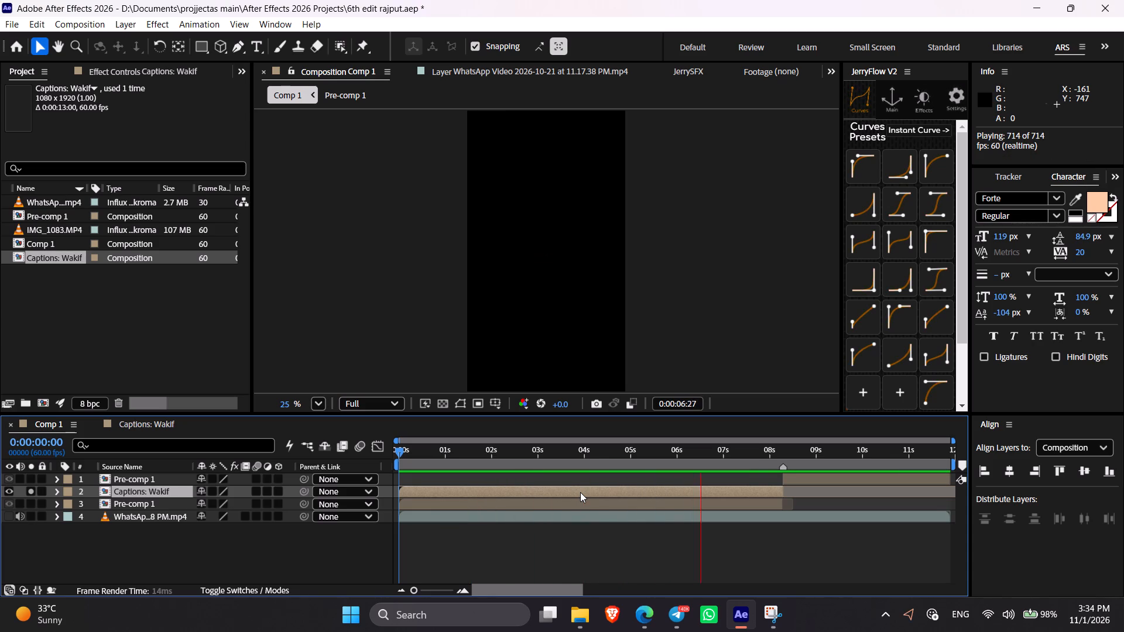
key(space)
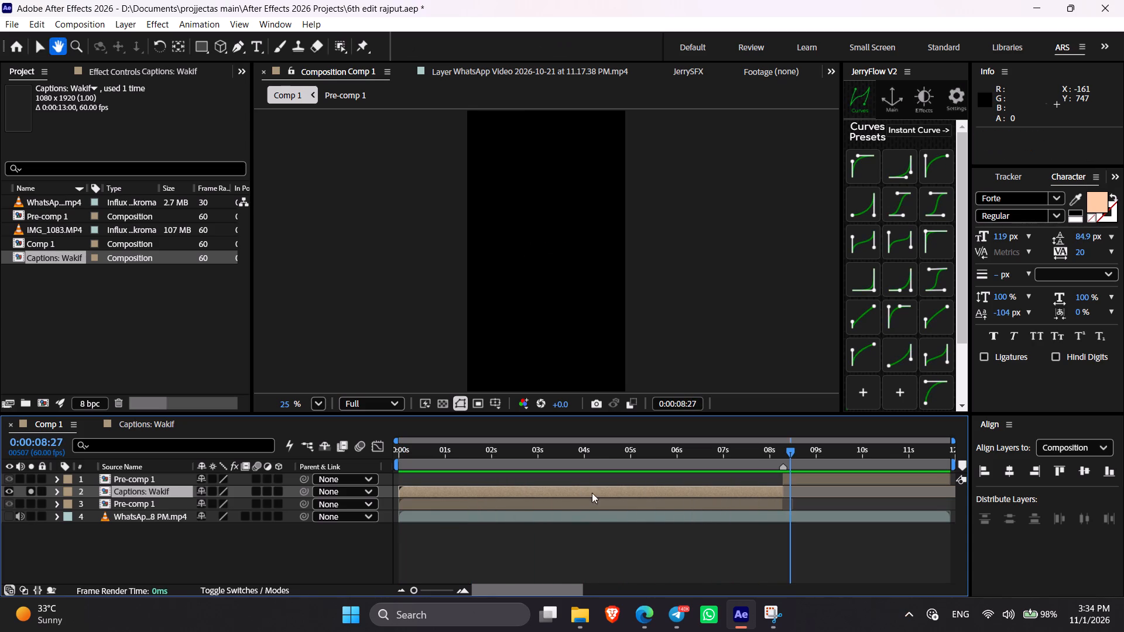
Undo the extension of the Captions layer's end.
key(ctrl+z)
Replay the opening captions in Comp 1 to check their word timing, and open the captions composition.
drag(691, 456, 646, 455)
key(space)
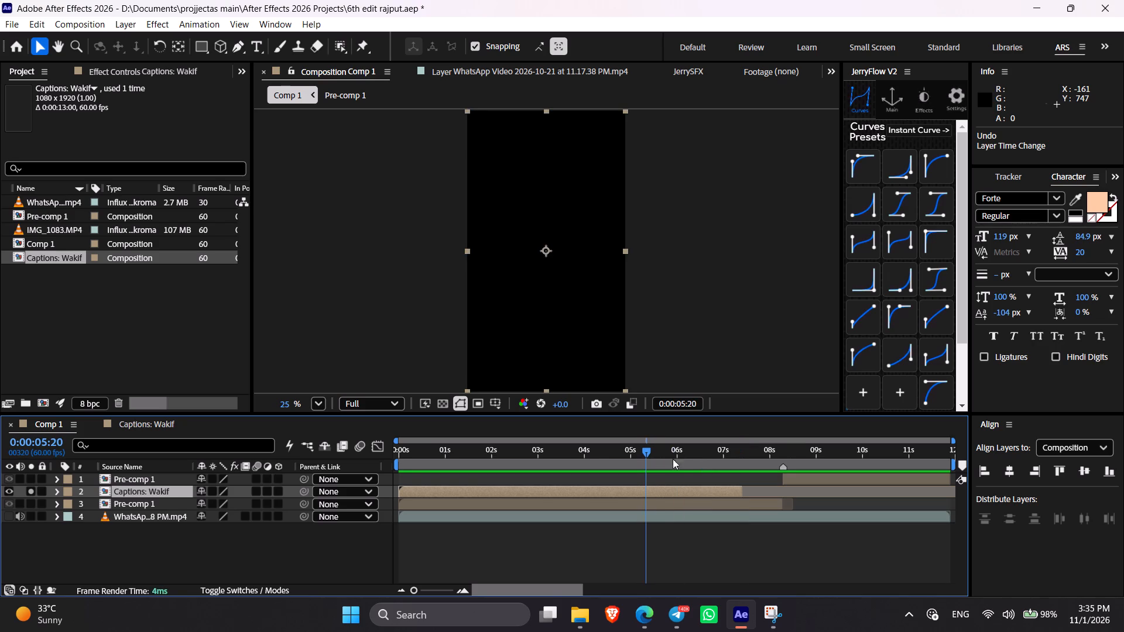
key(space)
drag(448, 445, 350, 456)
key(space)
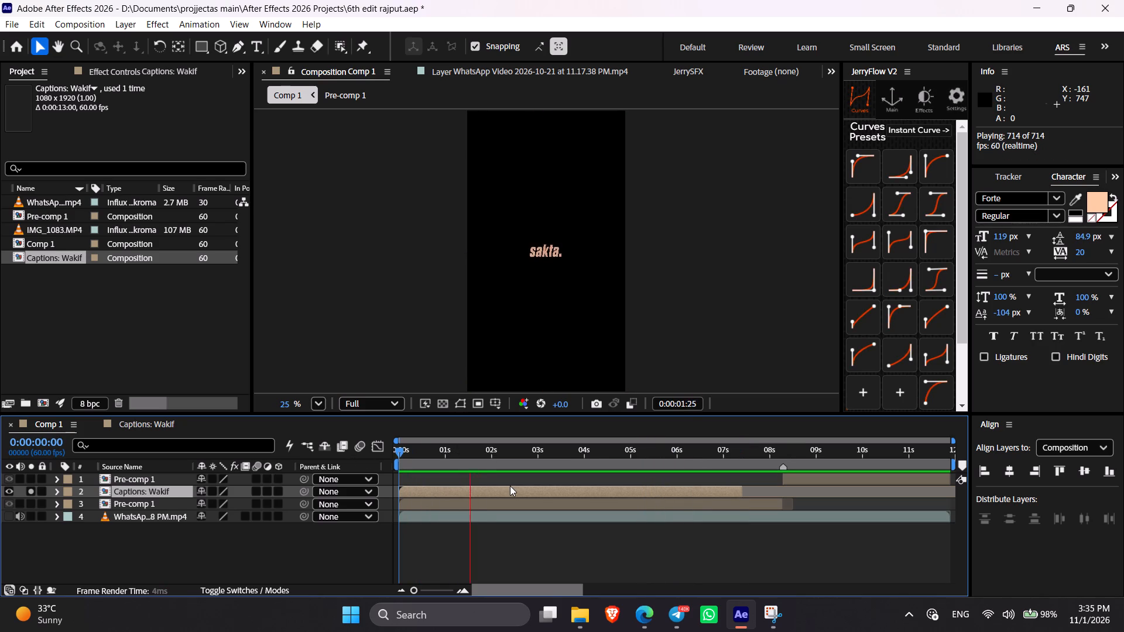
key(space)
drag(431, 452, 424, 454)
key(space)
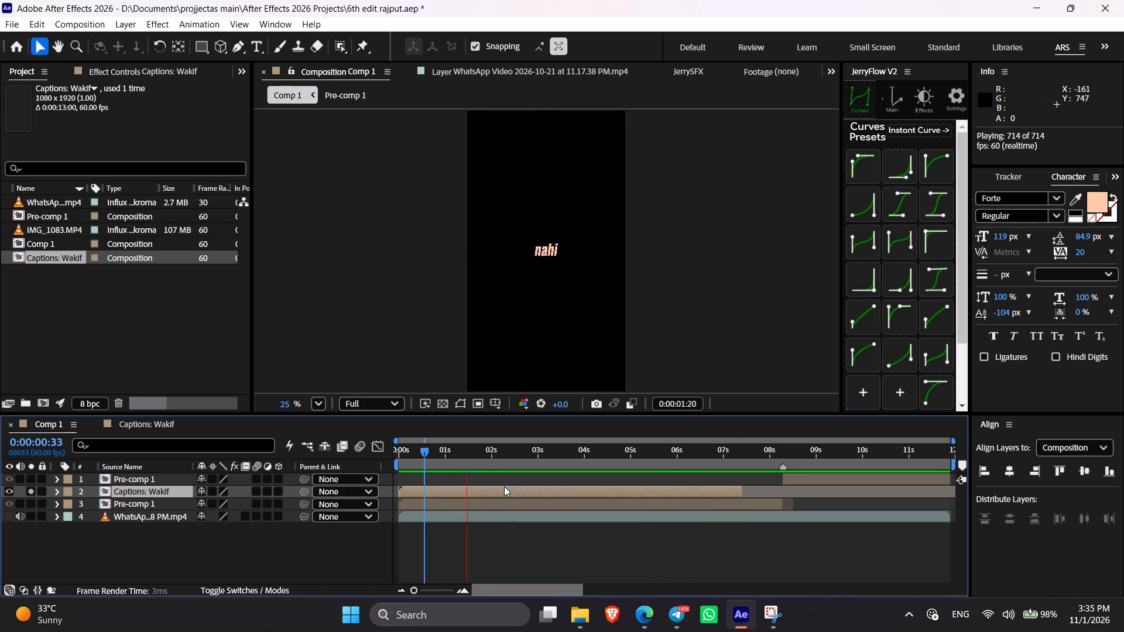
key(space)
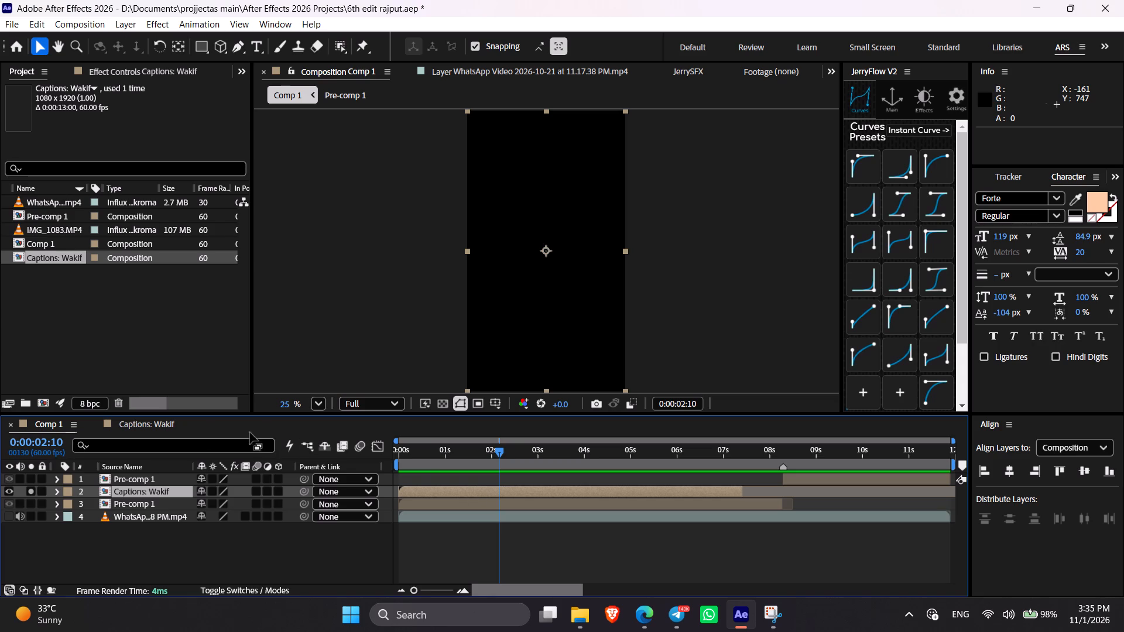
click(179, 420)
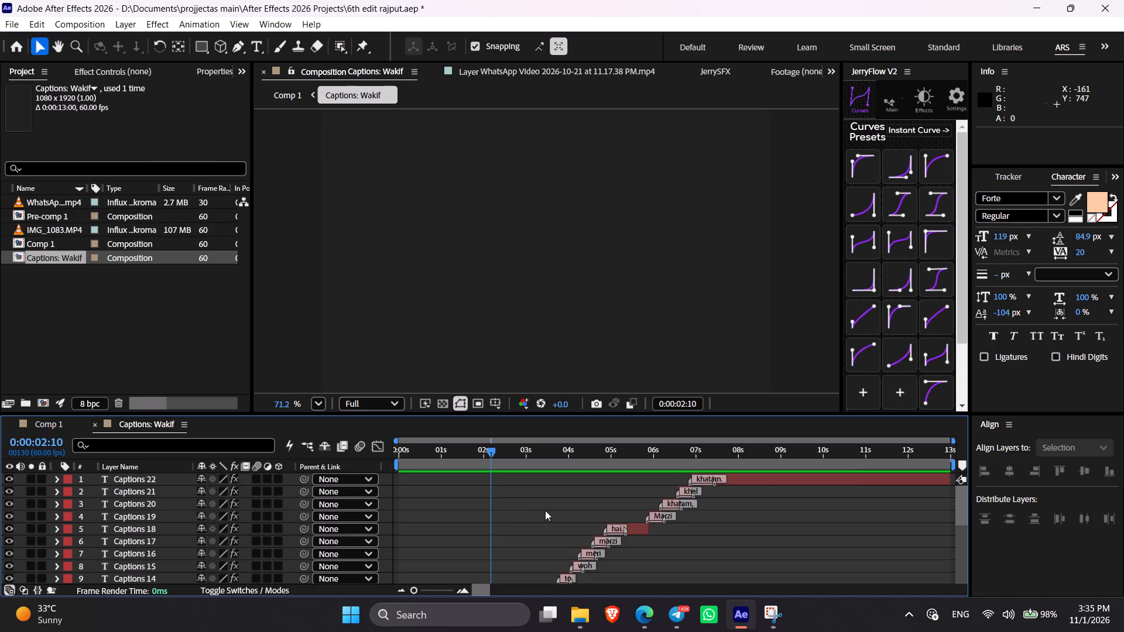
Undo the recent edits back through the layer split, the captions' placement in Comp 1 and the Texto In animation.
key(ctrl+z)
key(ctrl+z)
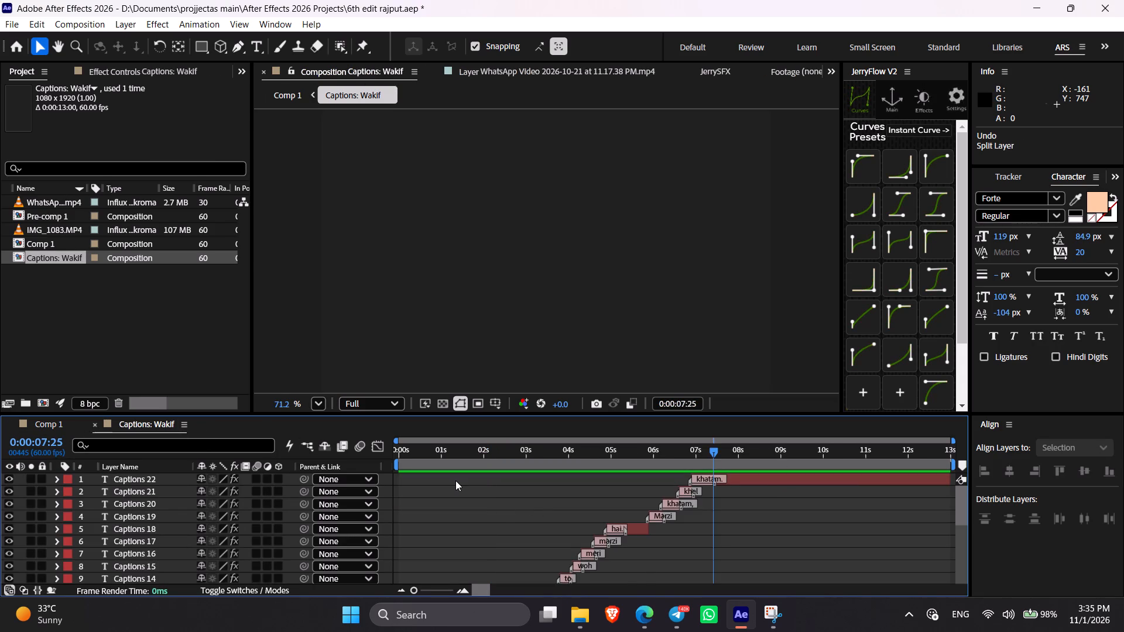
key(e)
key(ctrl+z)
key(ctrl+z)
key(ctrl+z)
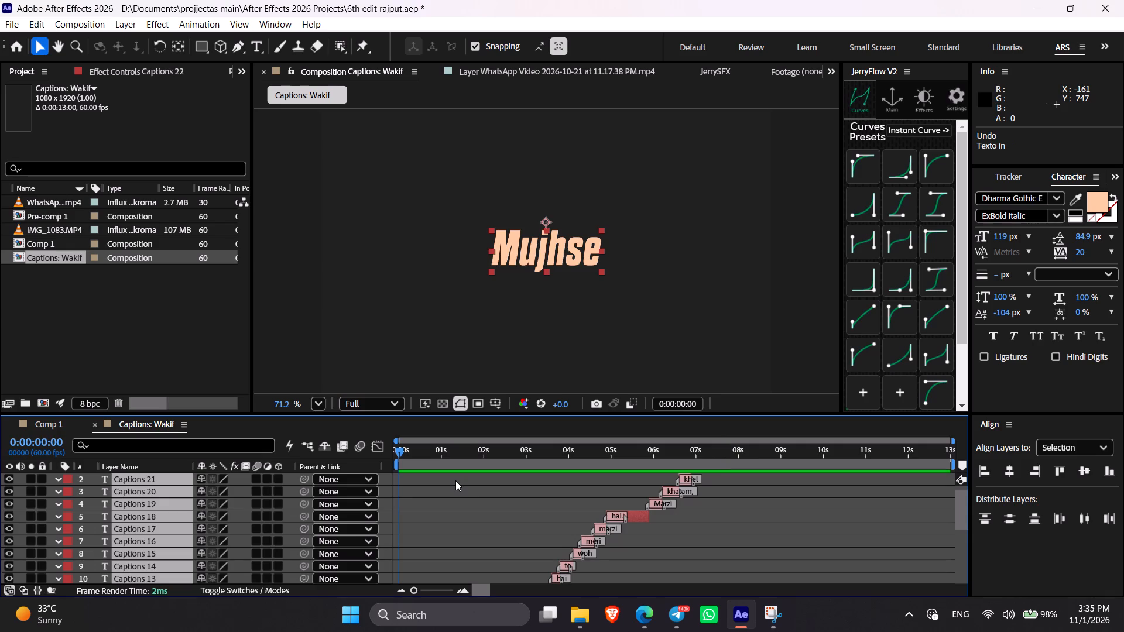
Play the captions composition from the start to review the words without the Texto In animation.
click(482, 496)
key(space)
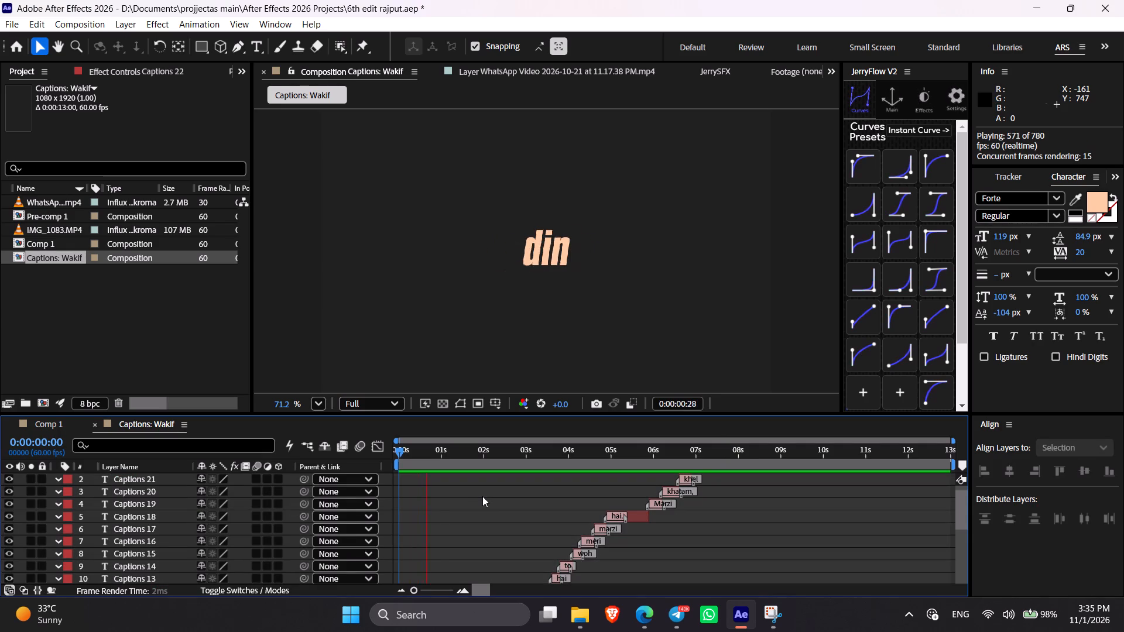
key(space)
scroll(510, 493, down, 1)
scroll(511, 494, up, 3)
scroll(505, 497, down, 3)
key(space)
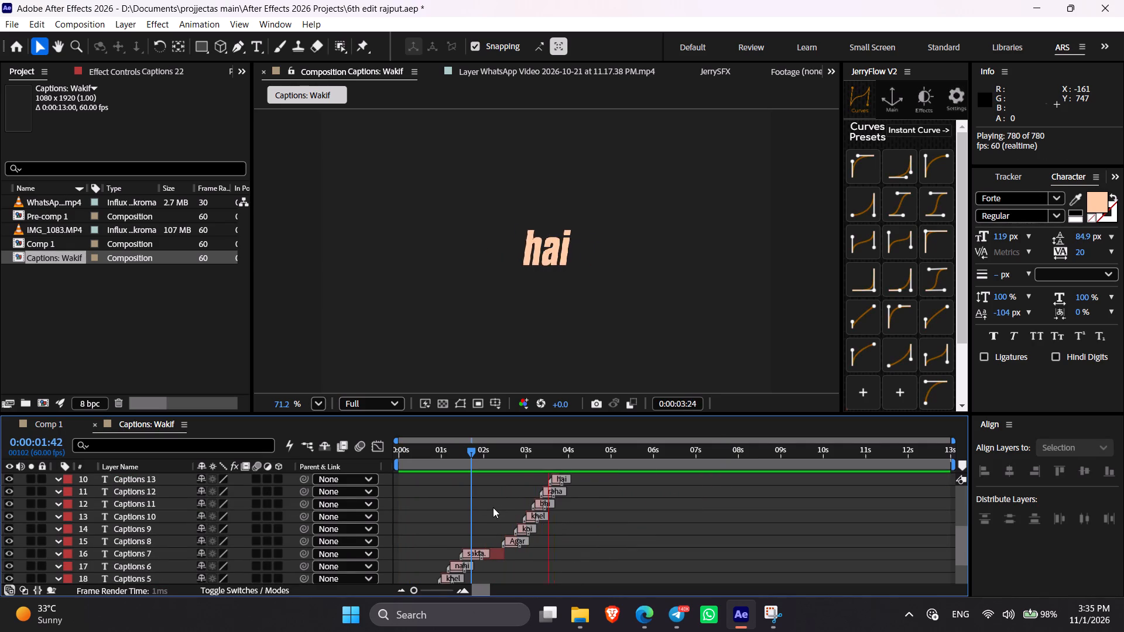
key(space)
Return to Comp 1 and set its preview resolution to Quarter.
click(54, 423)
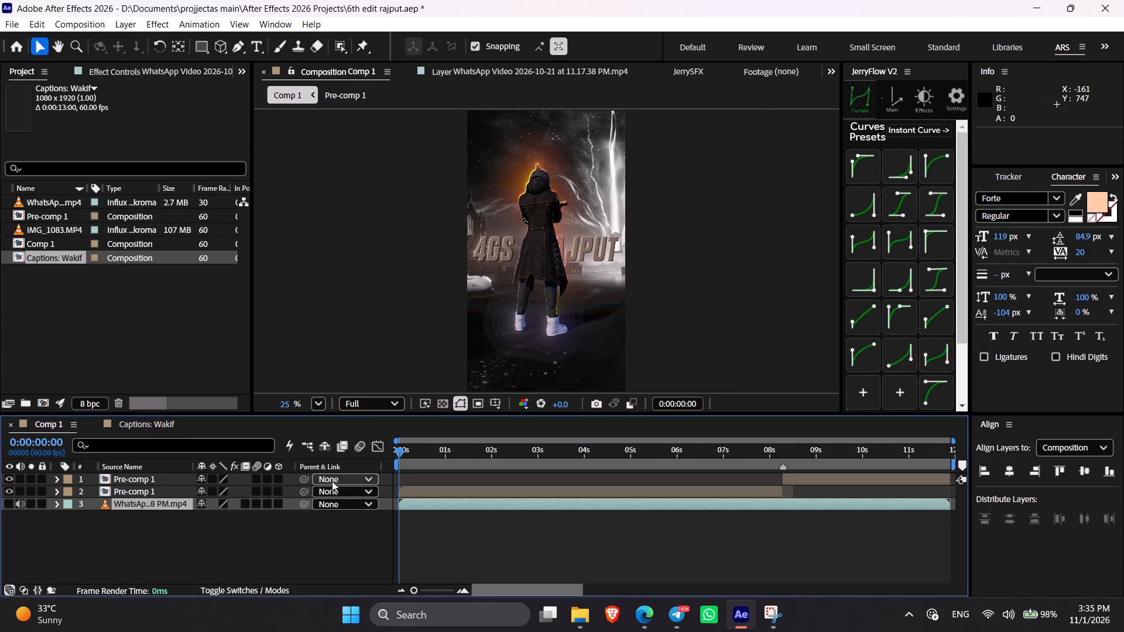
drag(410, 463, 382, 462)
click(479, 525)
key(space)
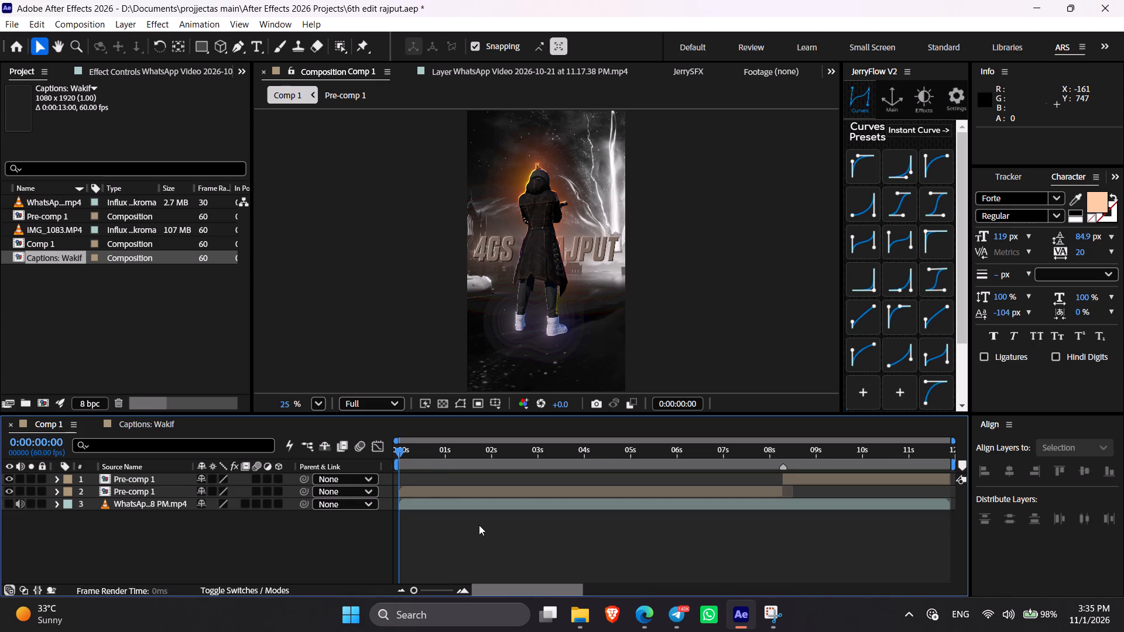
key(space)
click(33, 492)
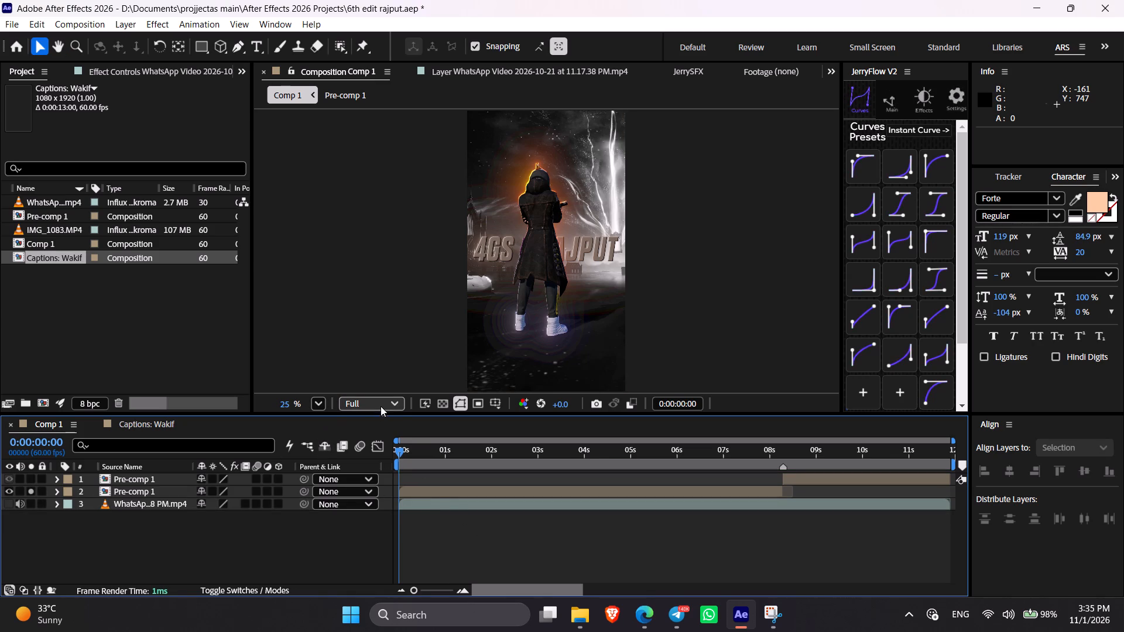
click(381, 406)
click(395, 497)
click(484, 552)
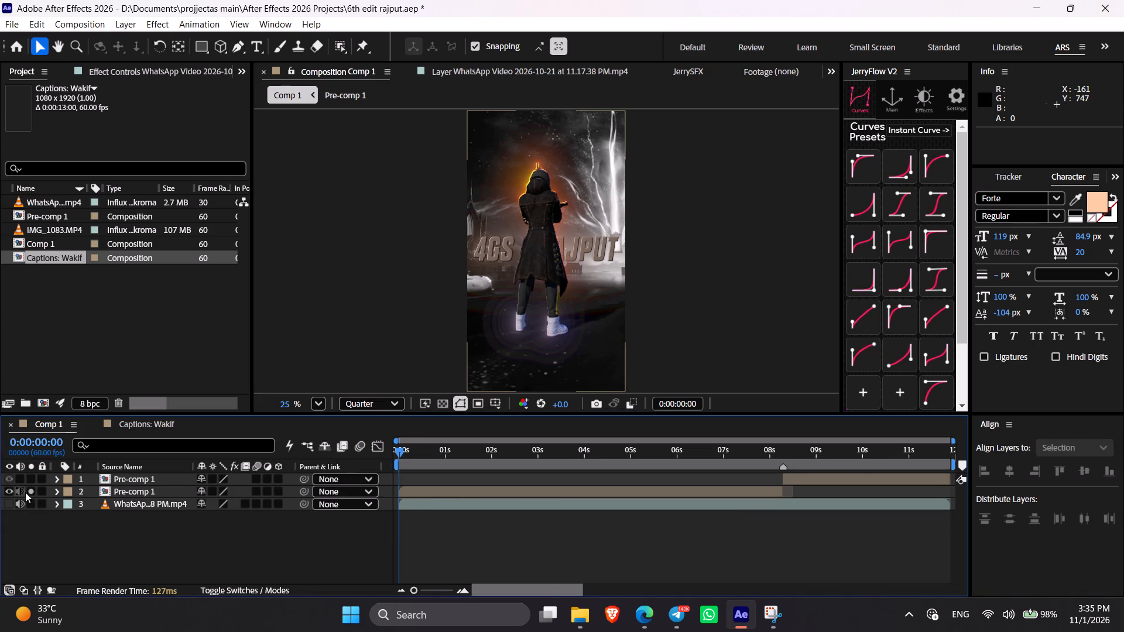
click(28, 491)
Add the captions composition to Comp 1 between the two Pre-comp 1 layers, starting at 0:00:00:00, and solo it.
drag(67, 259, 112, 523)
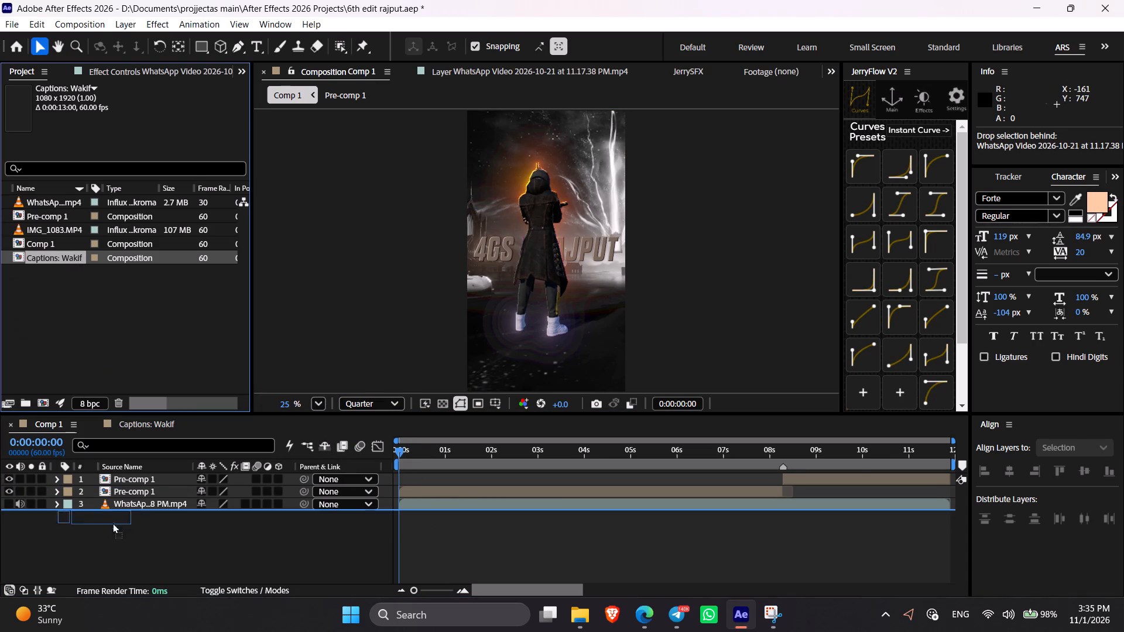
drag(112, 523, 67, 488)
click(32, 490)
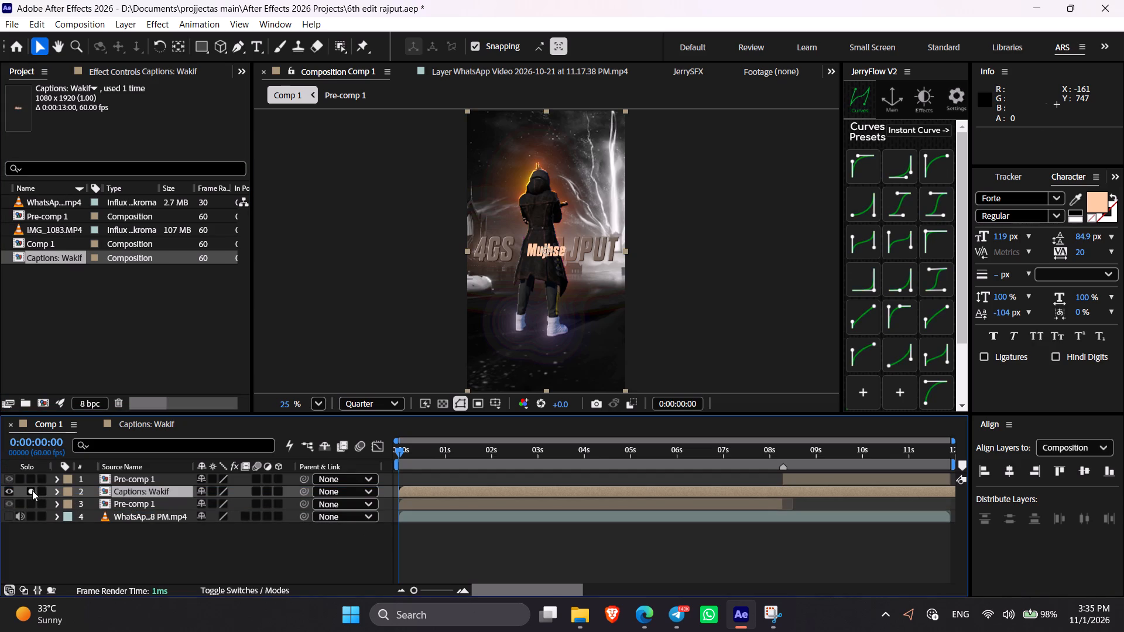
Play the soloed captions in Comp 1 from the start and from around 1 and 2 seconds to check their word timing.
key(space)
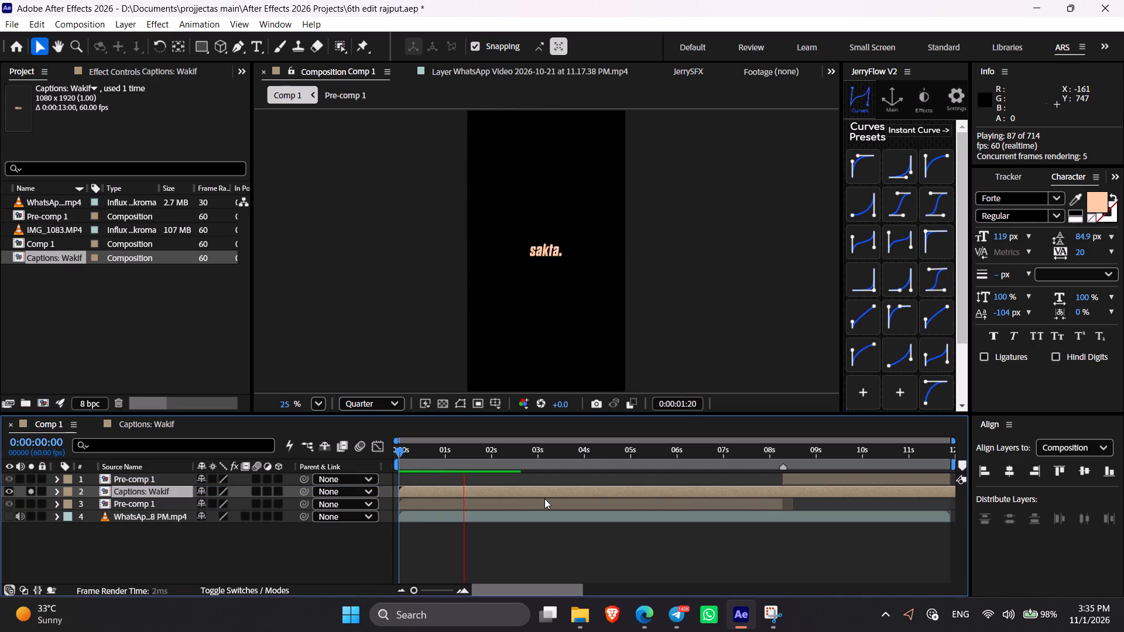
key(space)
click(449, 455)
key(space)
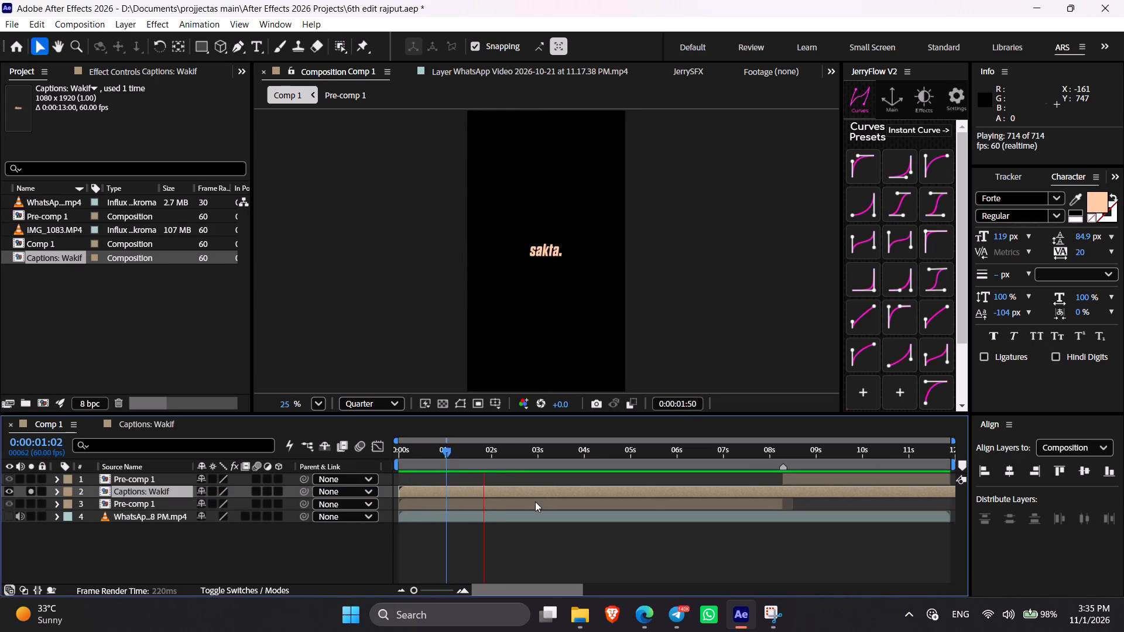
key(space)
click(502, 457)
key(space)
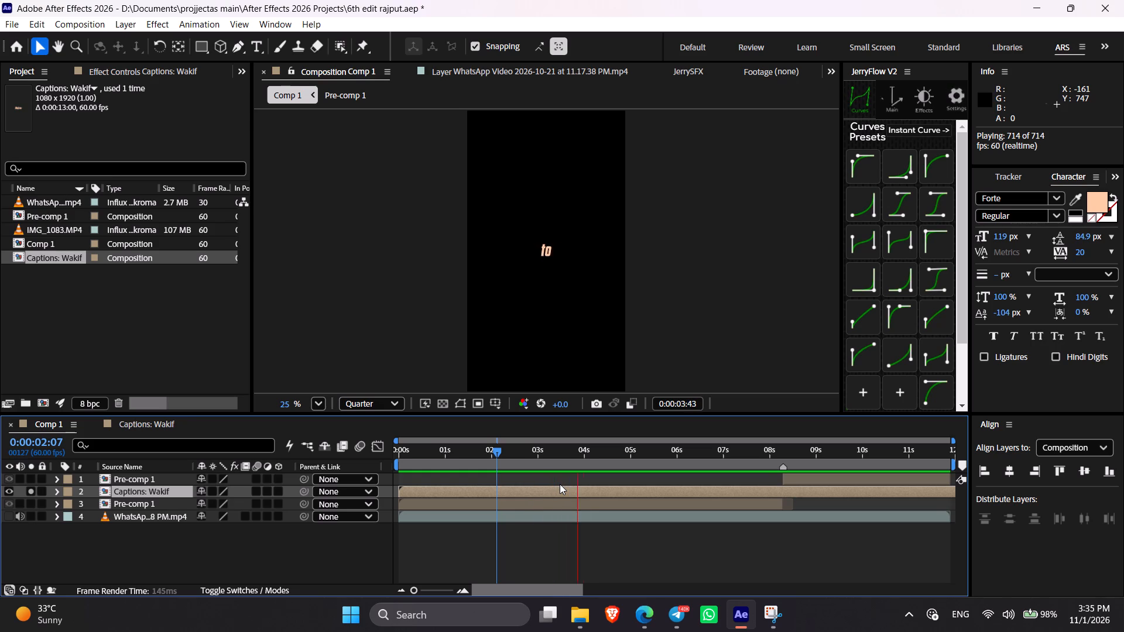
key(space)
drag(471, 455, 409, 455)
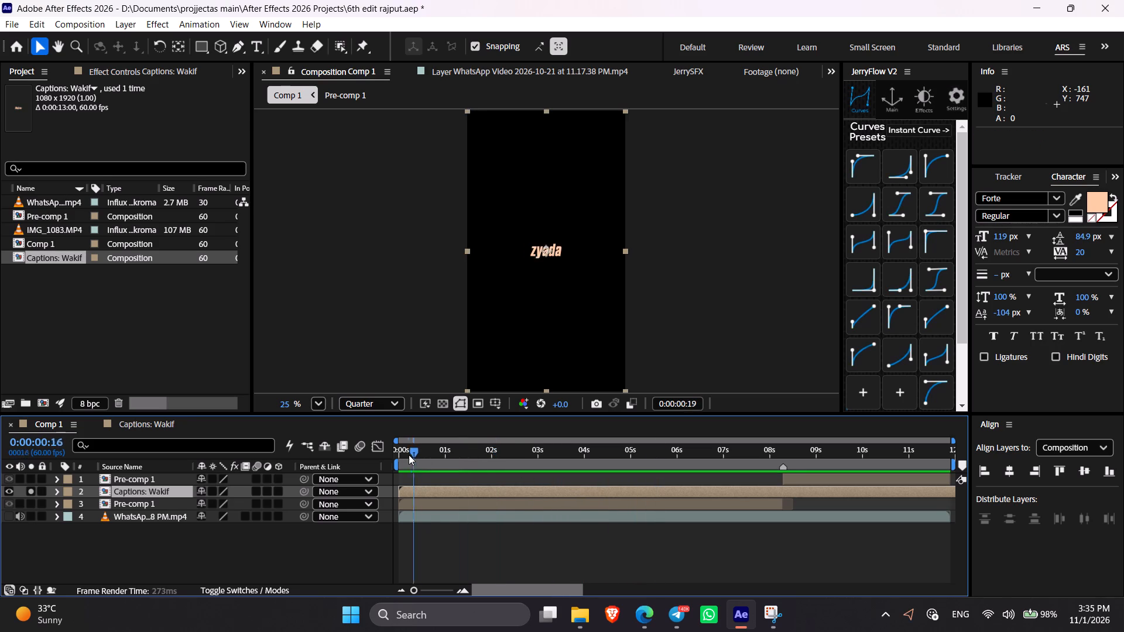
drag(409, 455, 396, 455)
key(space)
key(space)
drag(406, 456, 372, 454)
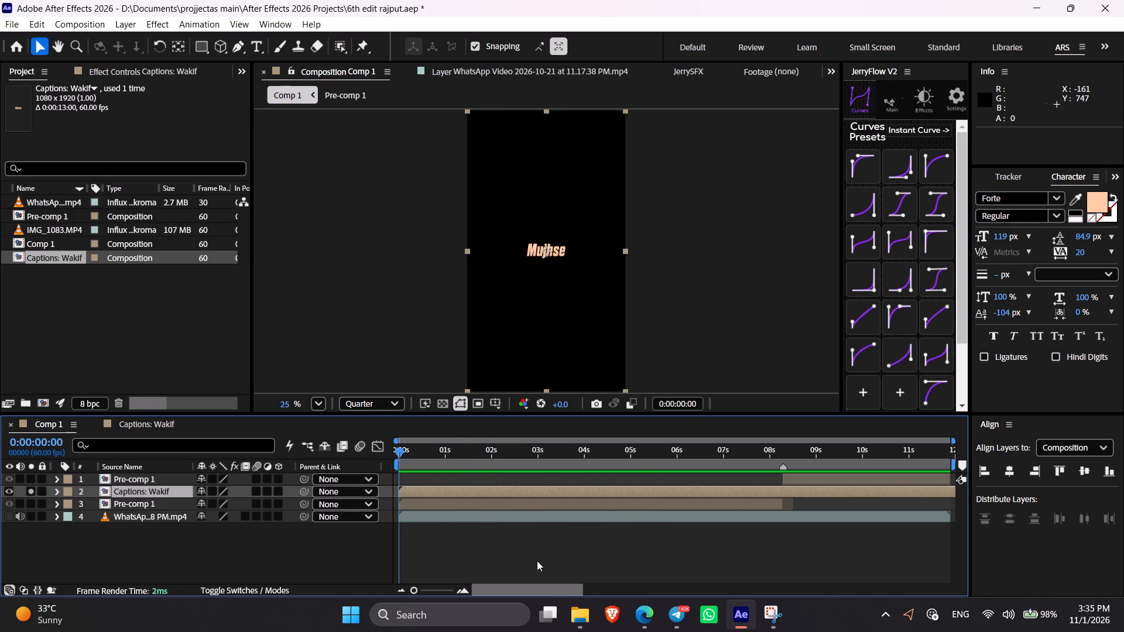
click(525, 553)
key(Delete)
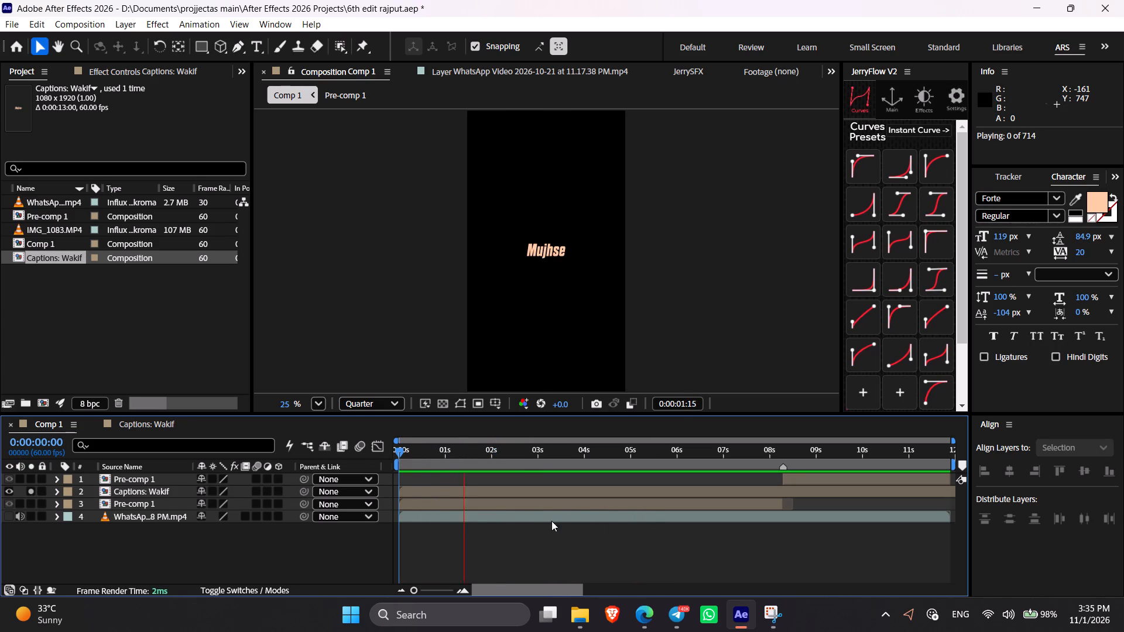
Add a composition marker to Comp 1 during playback, place it at 0:00:02:50 for the start of "Agar", and check it against the audio.
key(asterisk)
key(Delete)
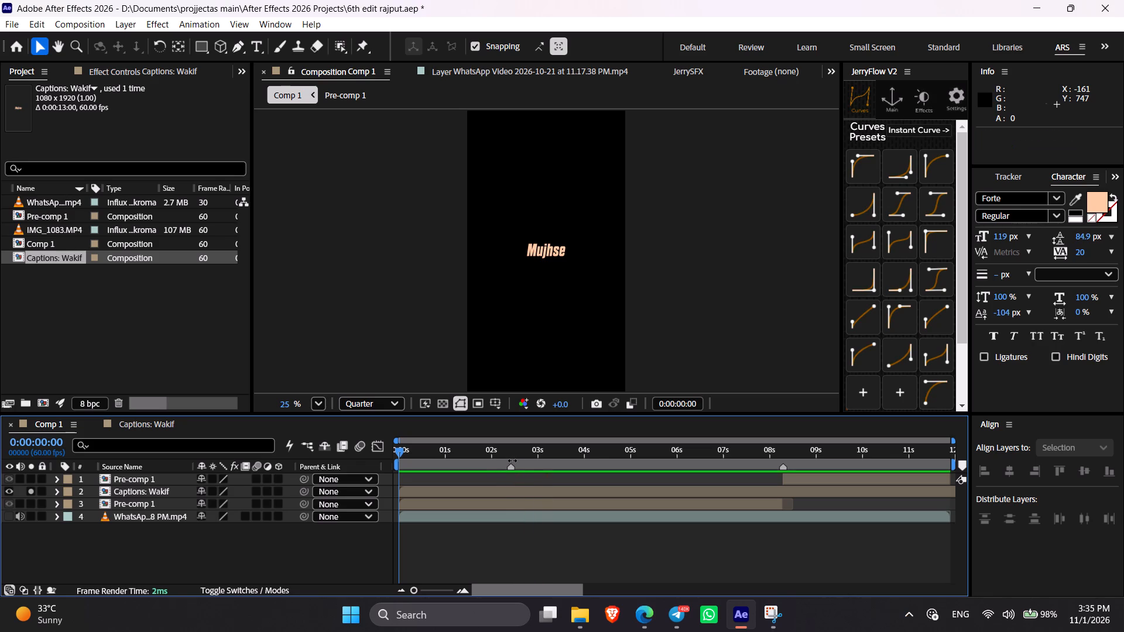
drag(509, 465, 529, 481)
key(Delete)
click(495, 461)
key(Delete)
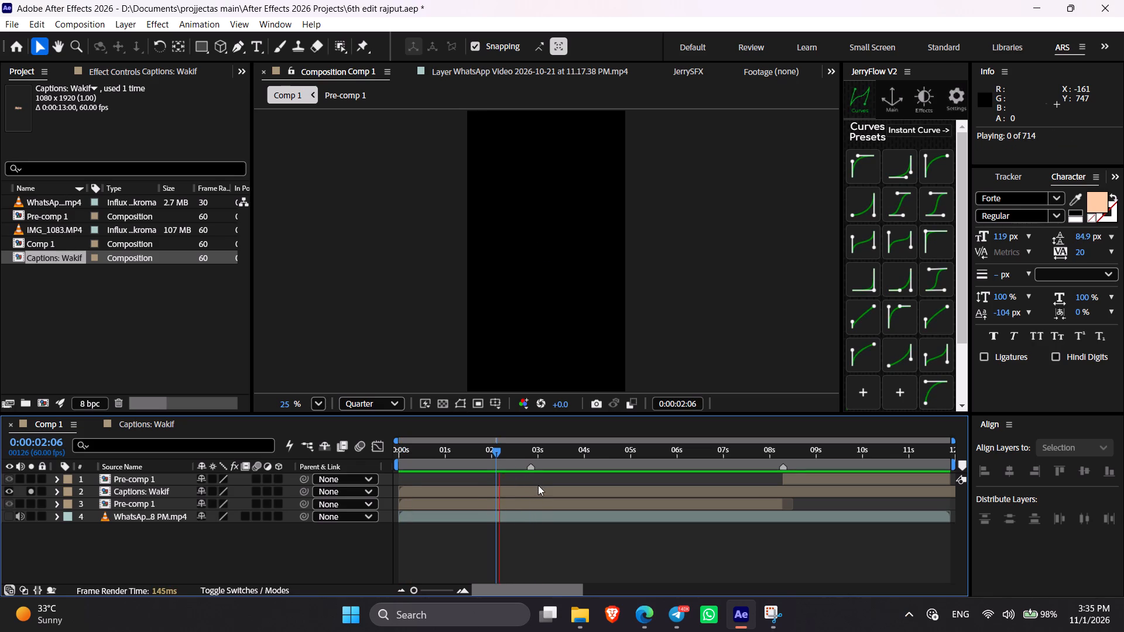
key(Delete)
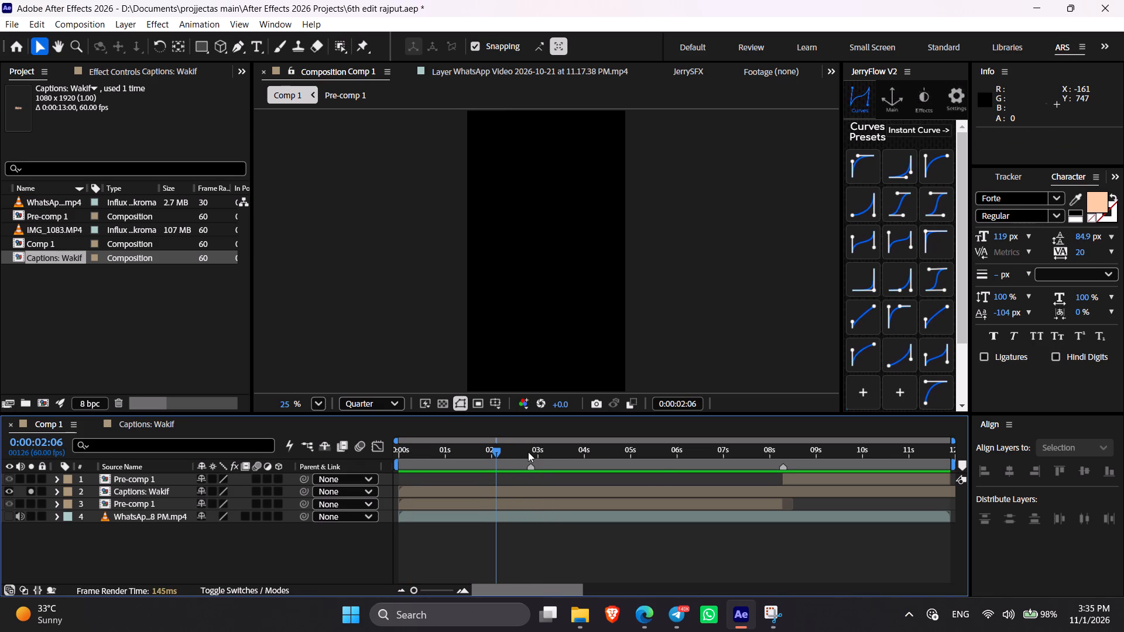
In the captions composition, shift all word layers from "Agar" through "hai." 19 frames later so "Agar" starts at 0:00:02:50.
shift+click(531, 452)
double_click(540, 493)
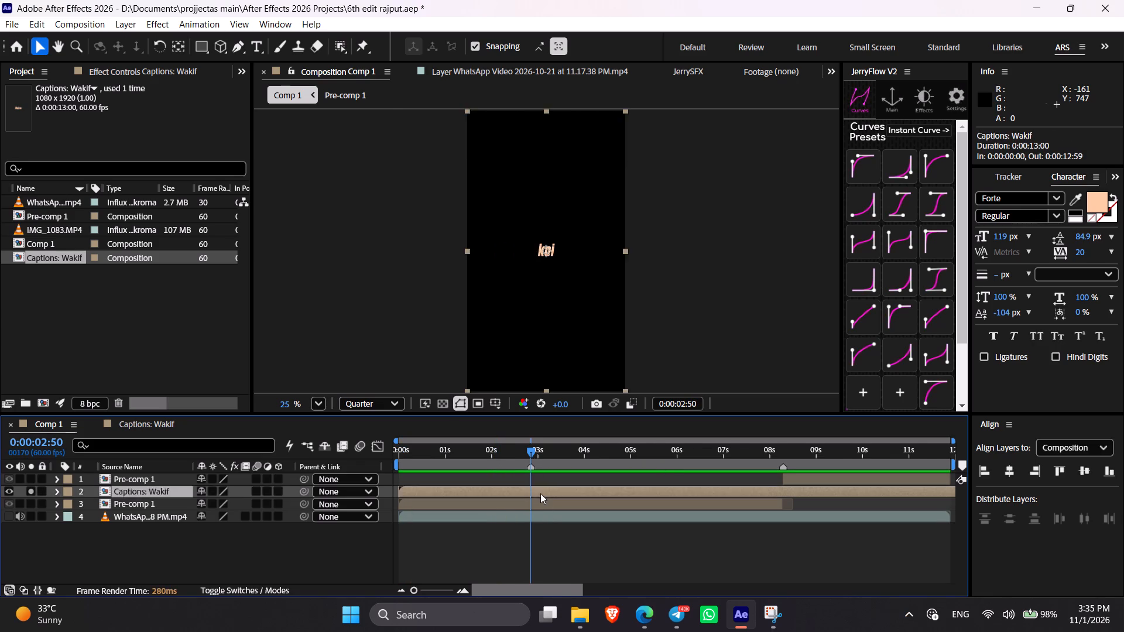
click(506, 544)
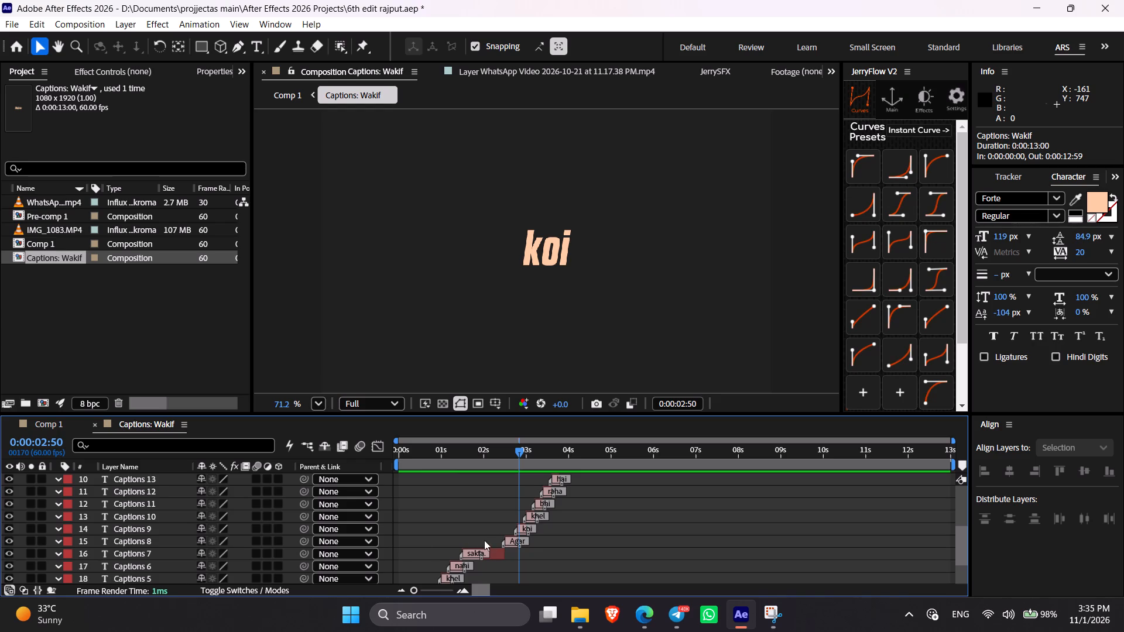
click(163, 540)
scroll(579, 509, down, 1)
scroll(573, 504, up, 5)
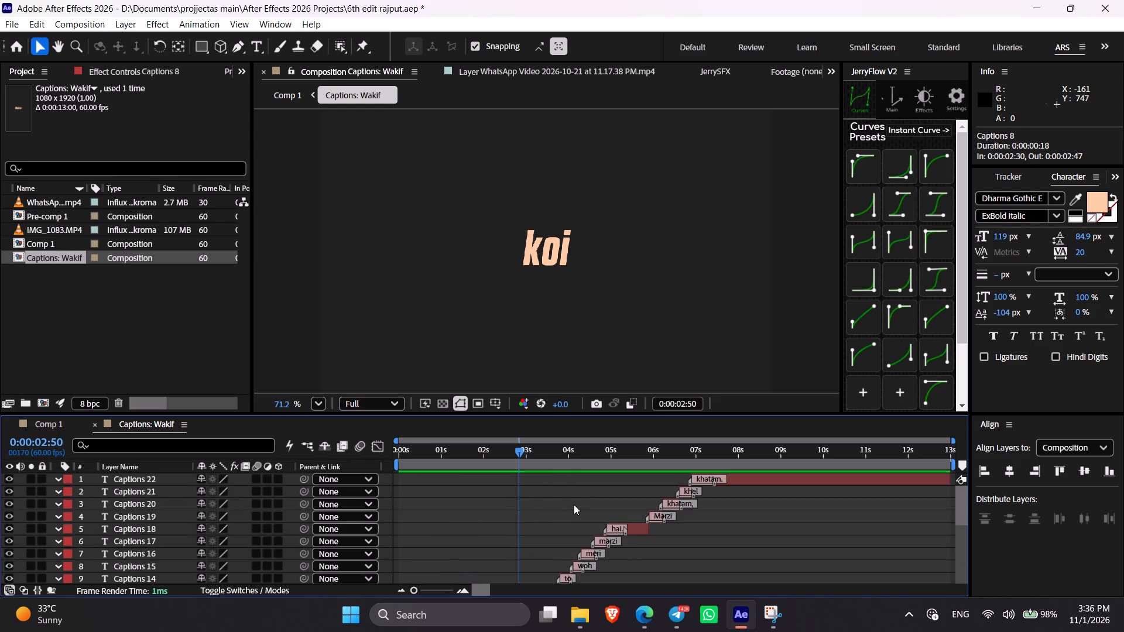
shift+click(639, 528)
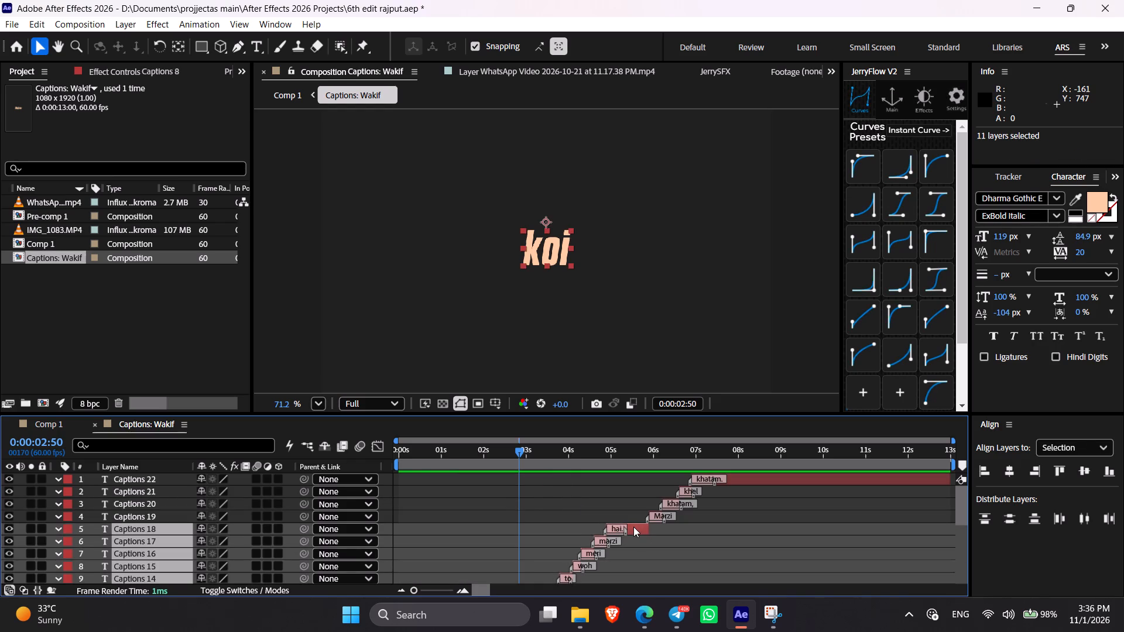
scroll(633, 527, up, 5)
scroll(633, 527, down, 4)
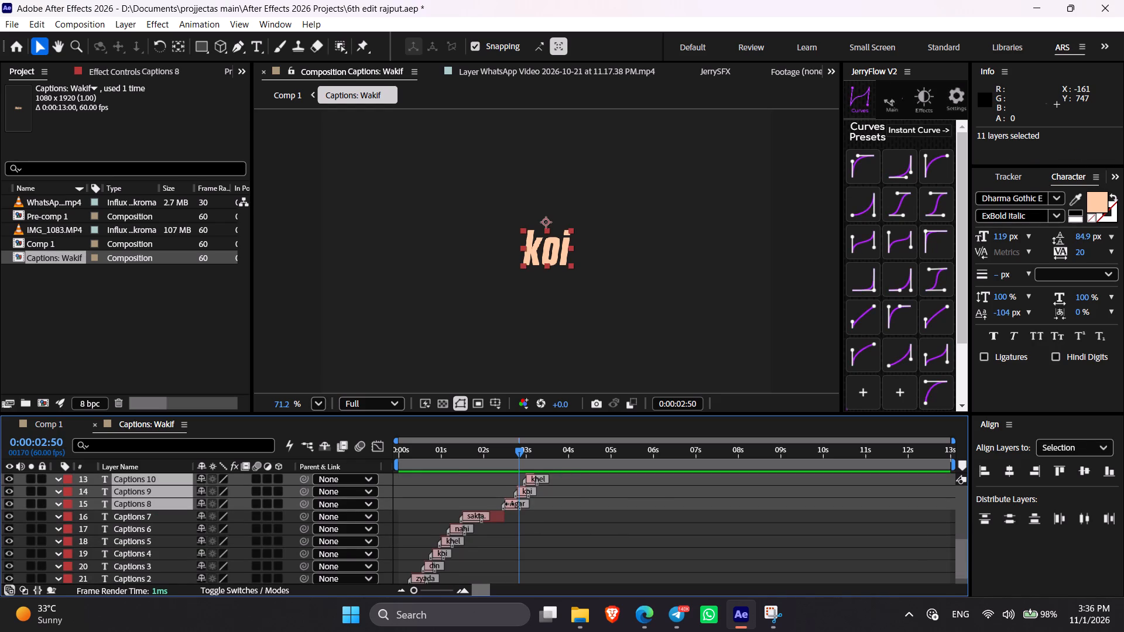
scroll(656, 492, up, 4)
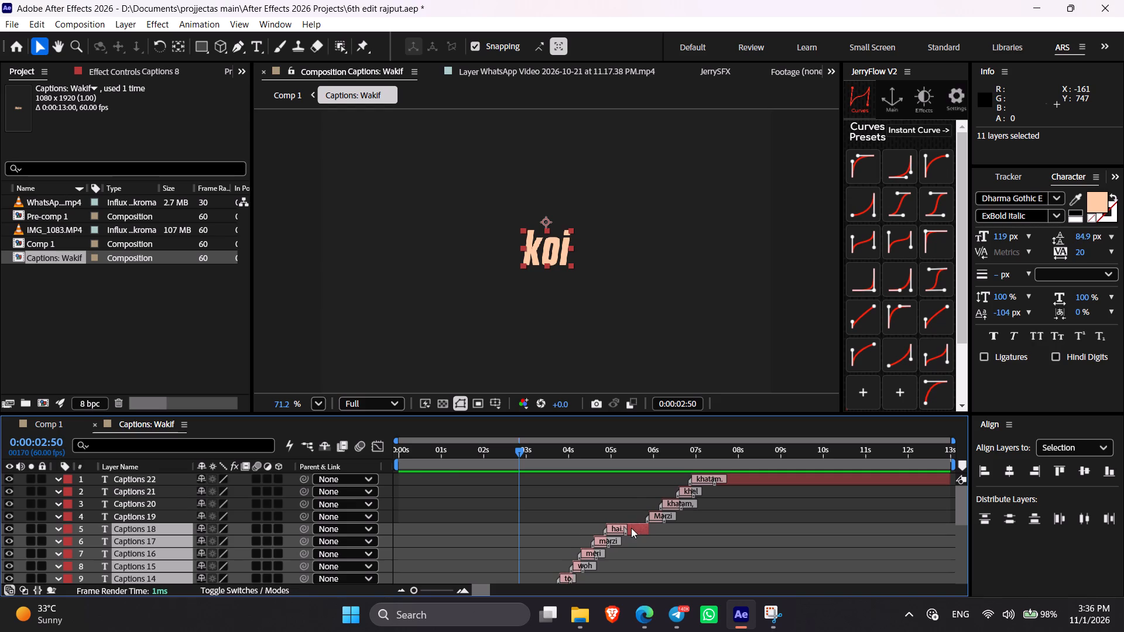
drag(634, 530, 646, 542)
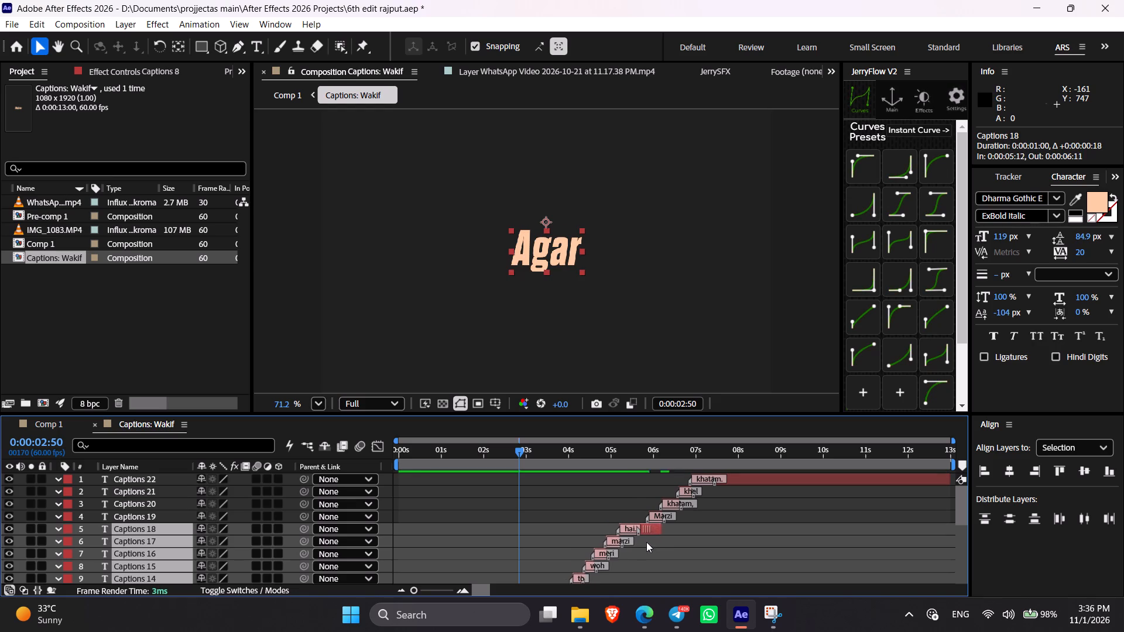
drag(646, 542, 649, 544)
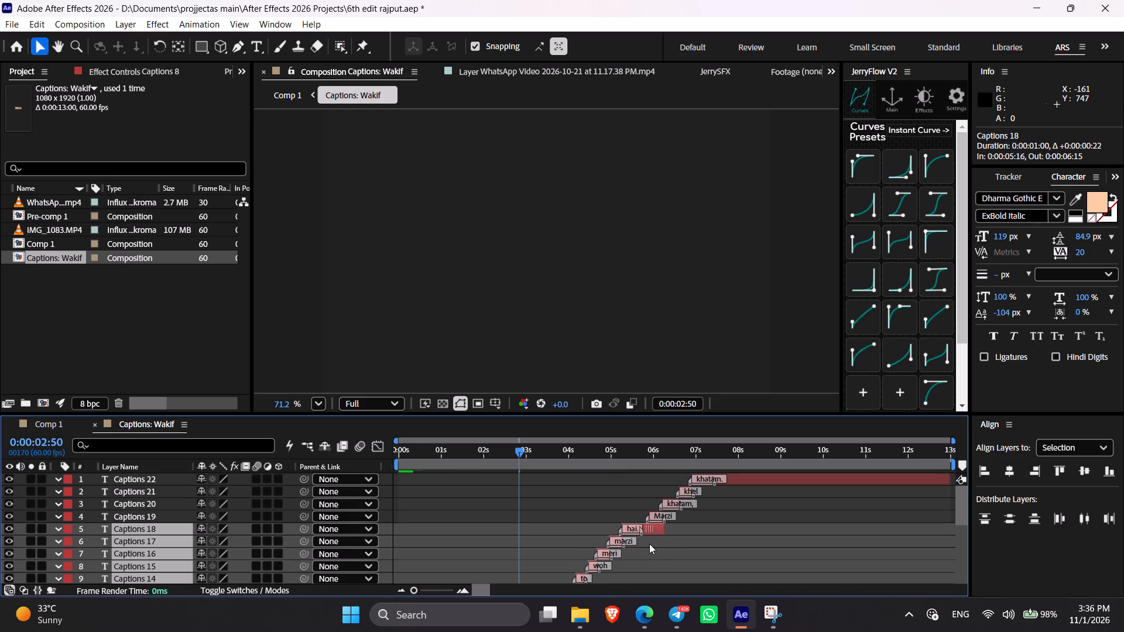
drag(649, 544, 647, 542)
scroll(592, 491, down, 4)
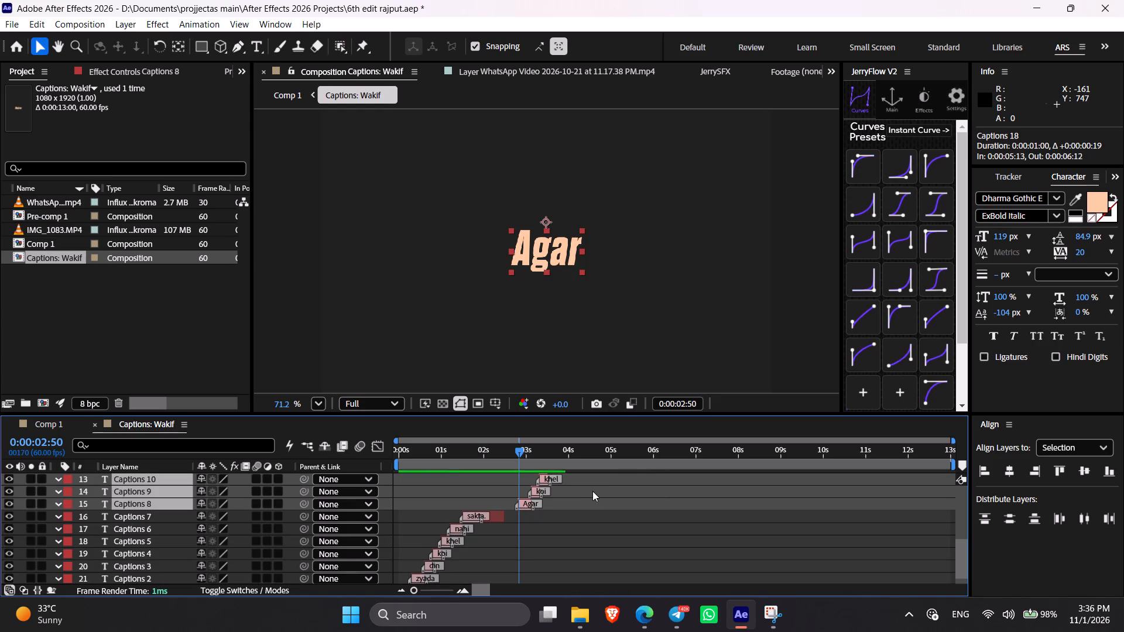
Return to Comp 1 and play the captions from about 2 seconds through the closing words to check the shifted timing.
click(68, 417)
drag(496, 452, 486, 453)
key(space)
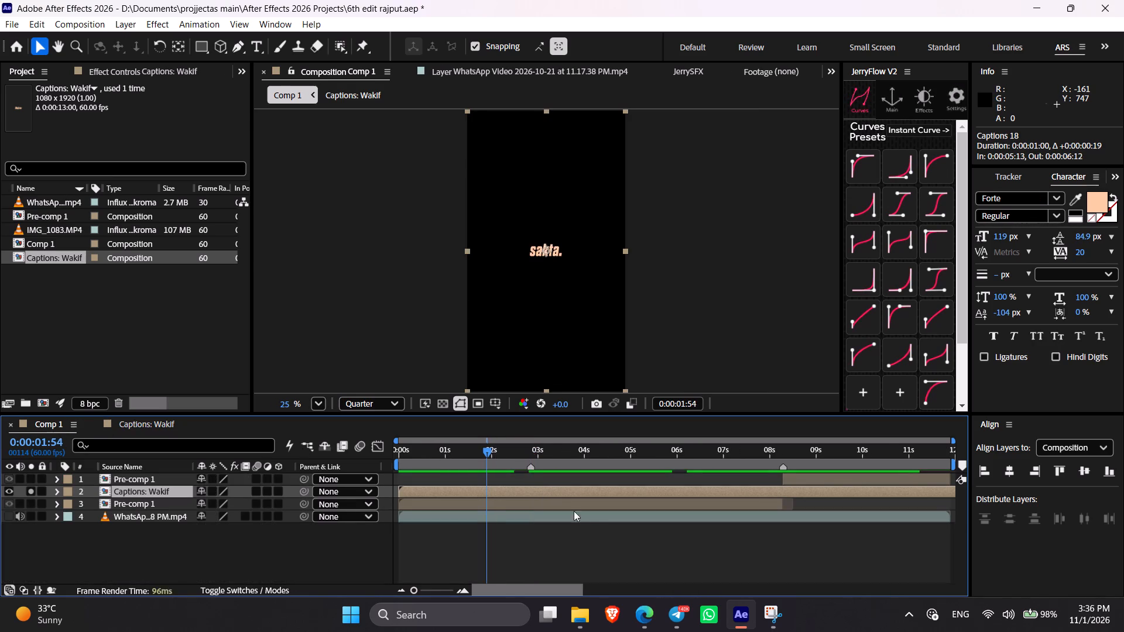
key(space)
click(523, 464)
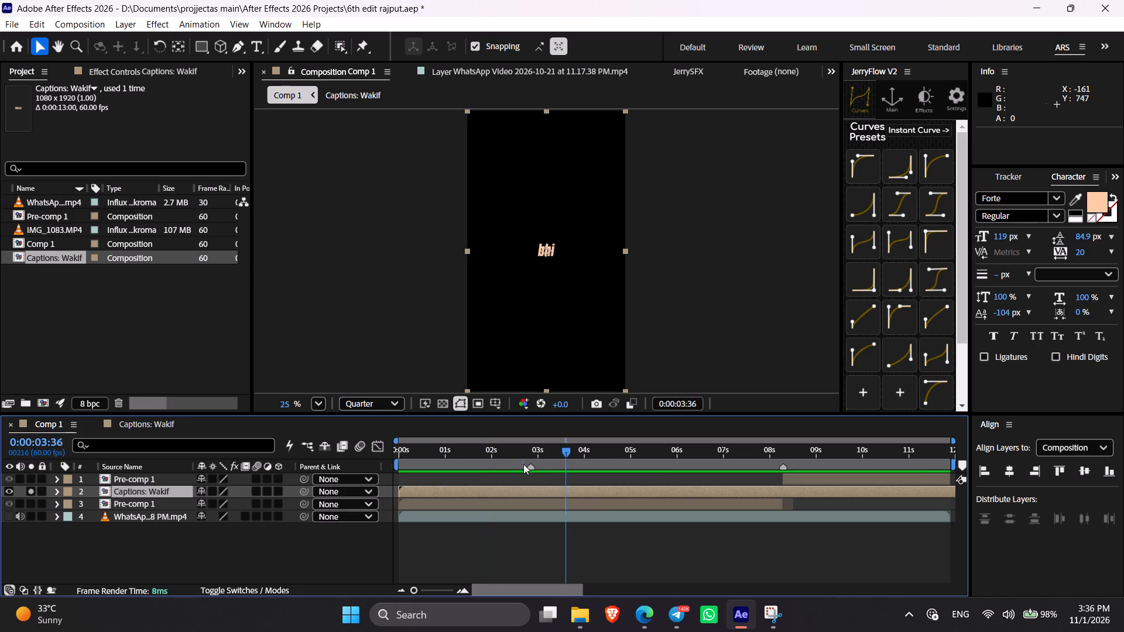
key(space)
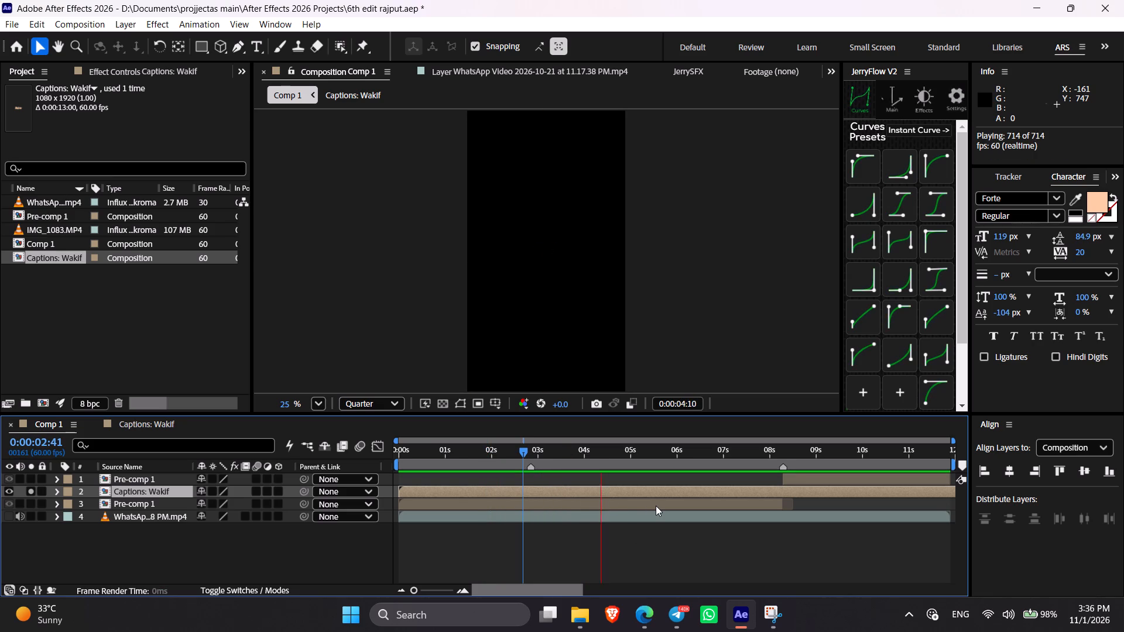
key(space)
click(604, 451)
key(space)
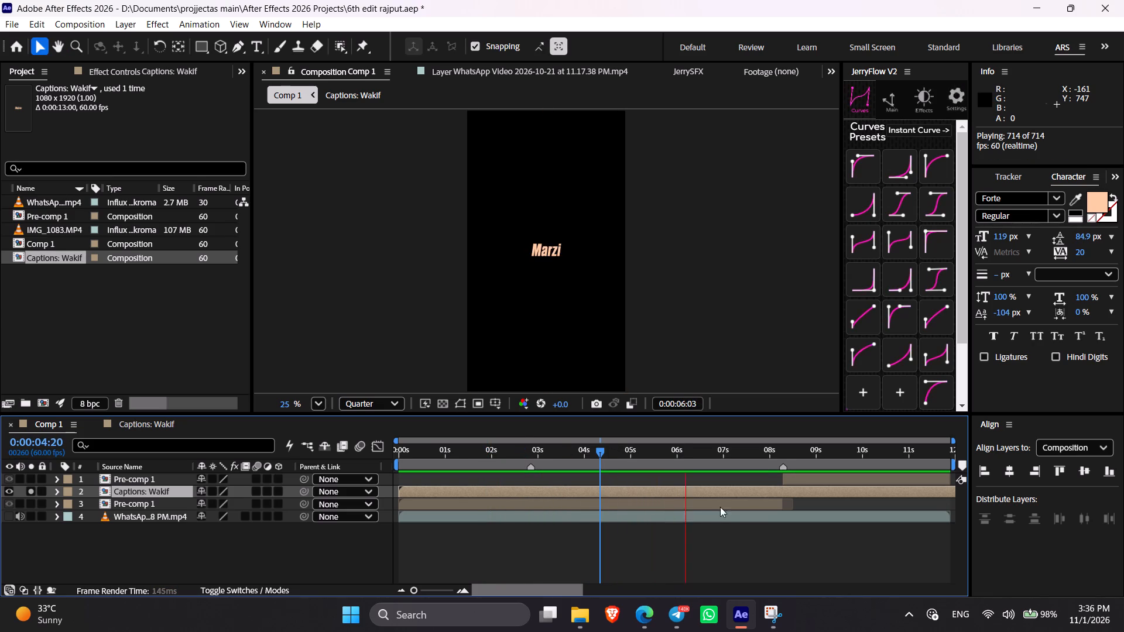
key(space)
drag(650, 457, 644, 460)
key(space)
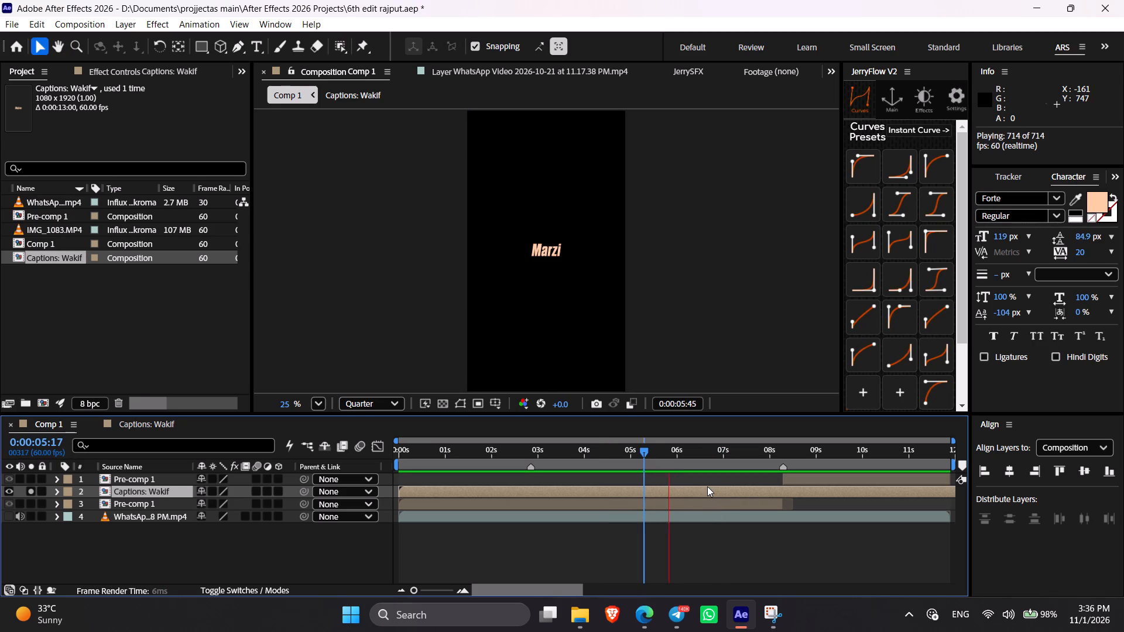
key(space)
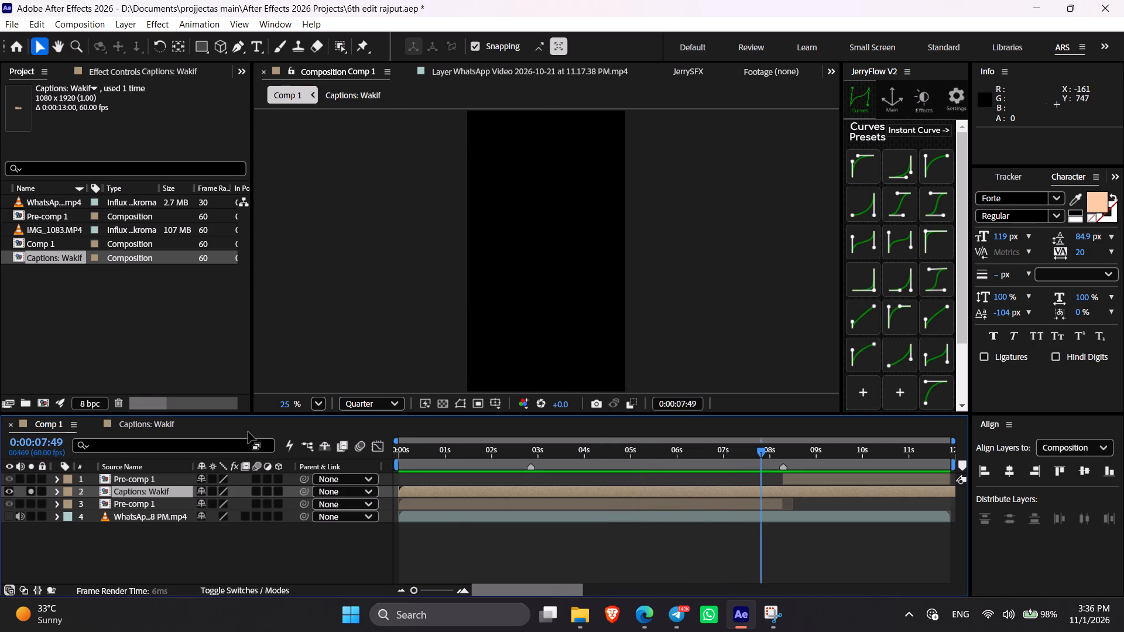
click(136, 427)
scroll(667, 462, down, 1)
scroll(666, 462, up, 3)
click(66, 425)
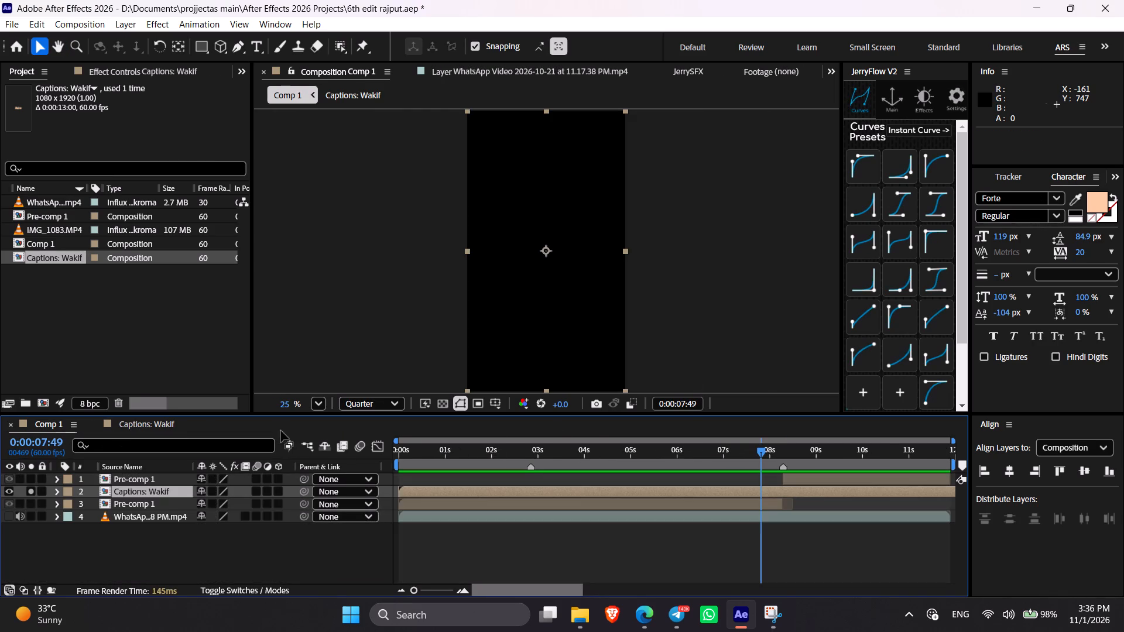
Play the soloed captions in Comp 1 from about 5 seconds onward to find where "Marzi" is spoken, stopping at 0:00:06:11.
click(614, 440)
click(626, 458)
click(653, 541)
key(Delete)
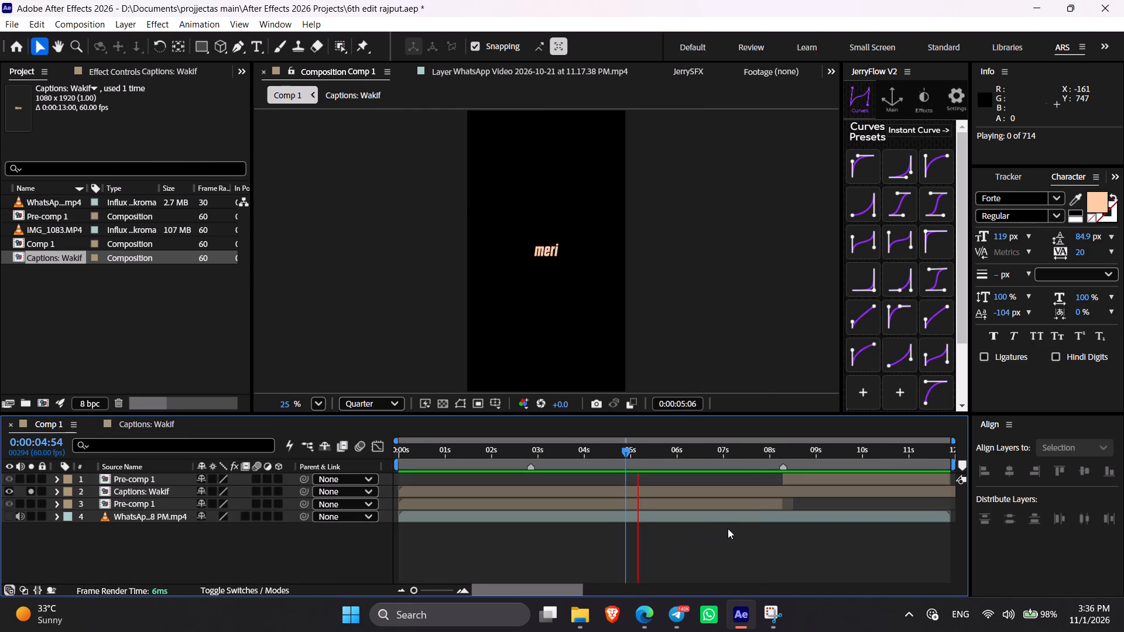
key(Delete)
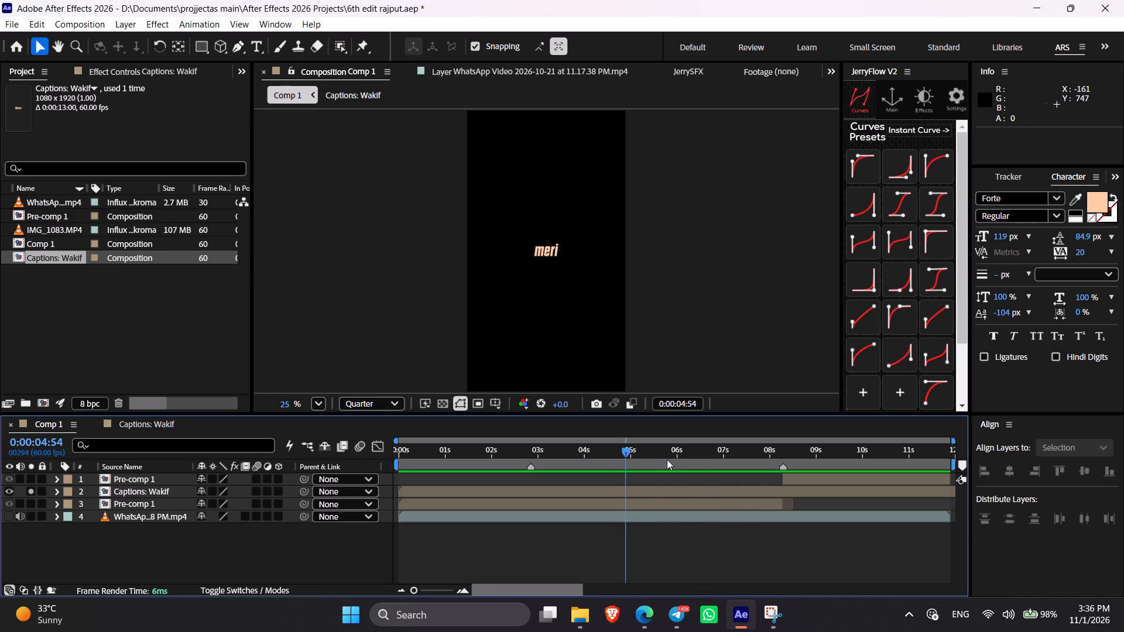
click(667, 459)
key(Delete)
key(Delete)
click(686, 454)
key(Delete)
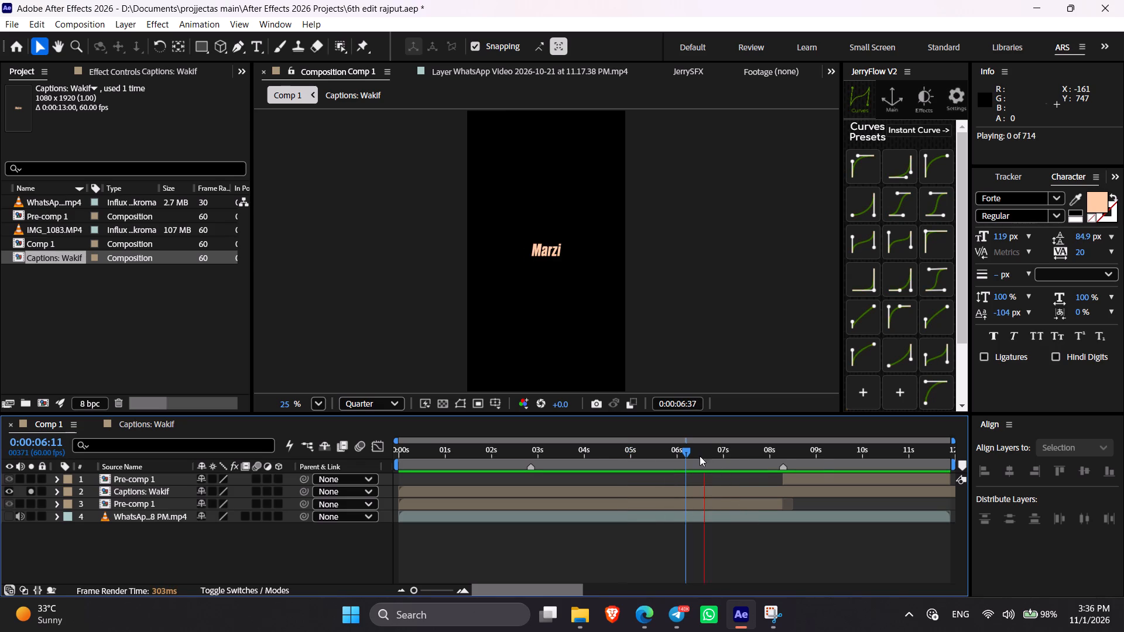
key(Delete)
In the captions composition, shift the last four word layers, from "Marzi" through the final "khatam.", 16 frames later.
click(174, 423)
scroll(650, 530, up, 2)
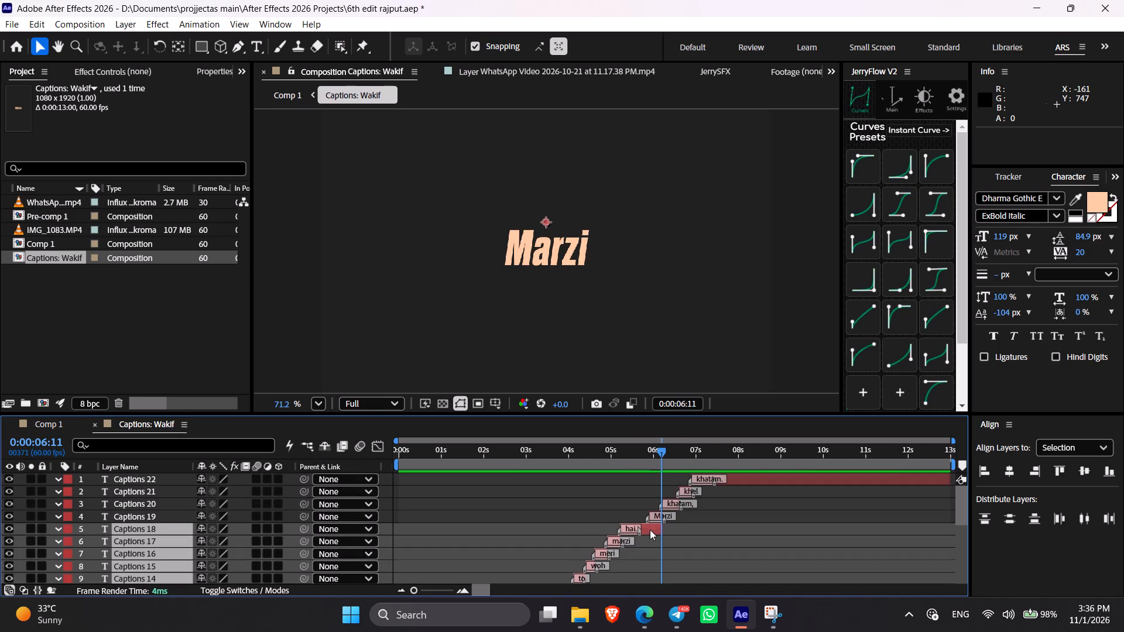
click(750, 473)
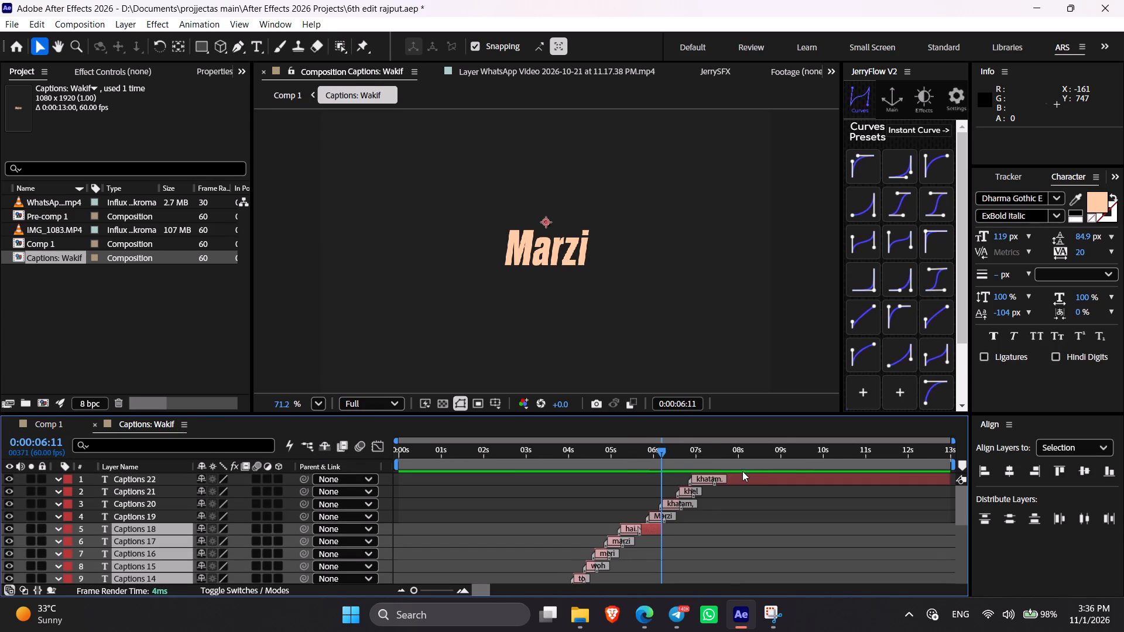
click(750, 476)
shift+click(162, 514)
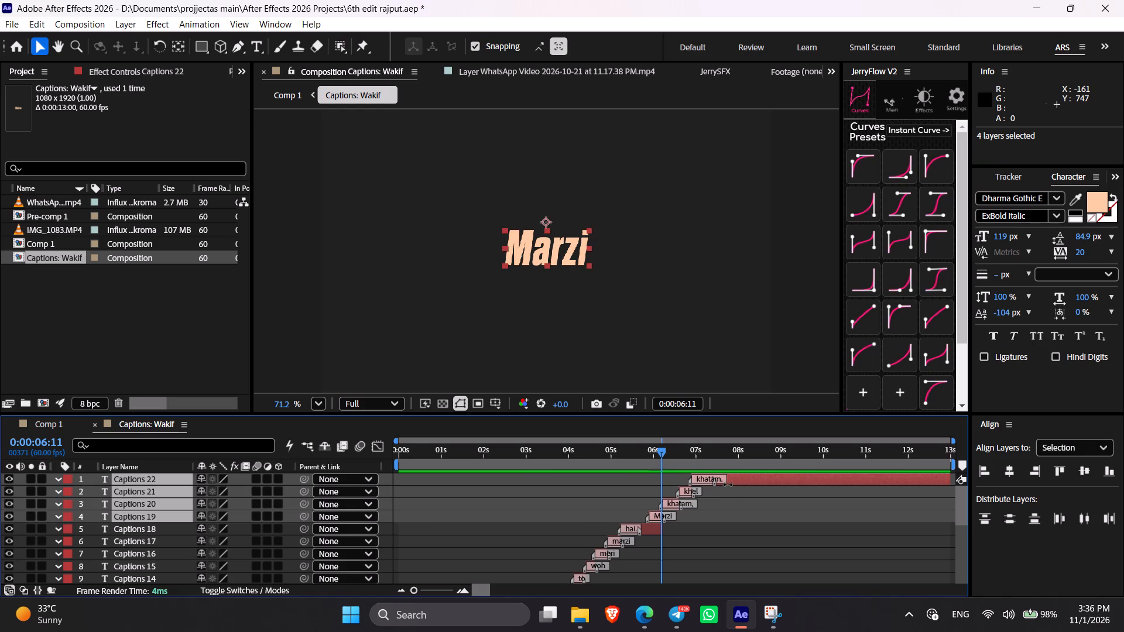
drag(743, 481, 759, 496)
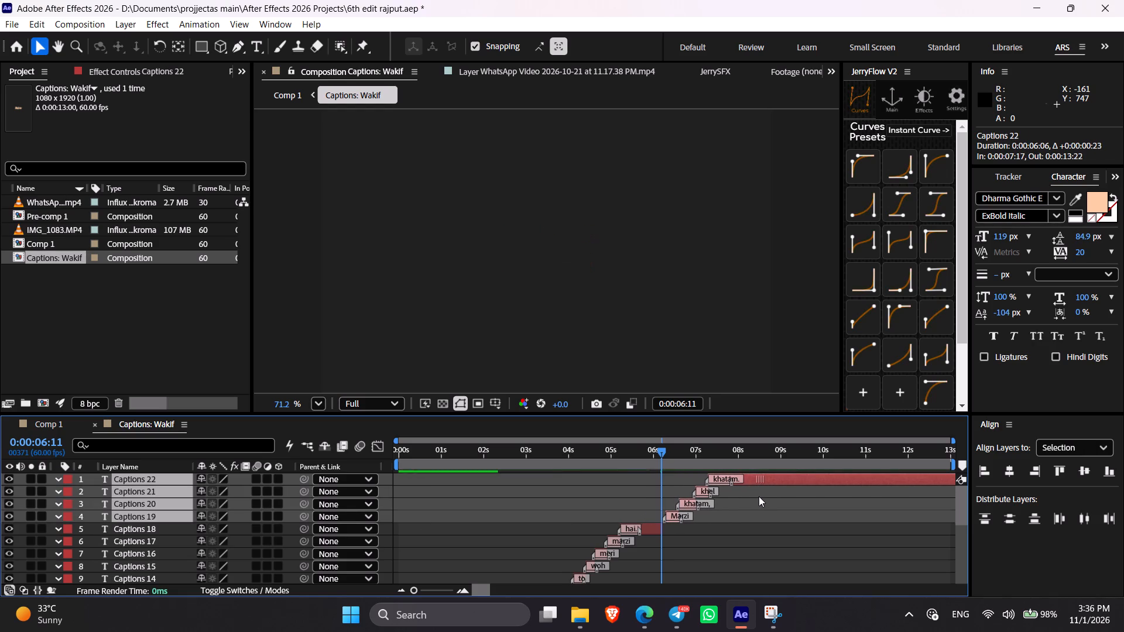
drag(759, 496, 756, 499)
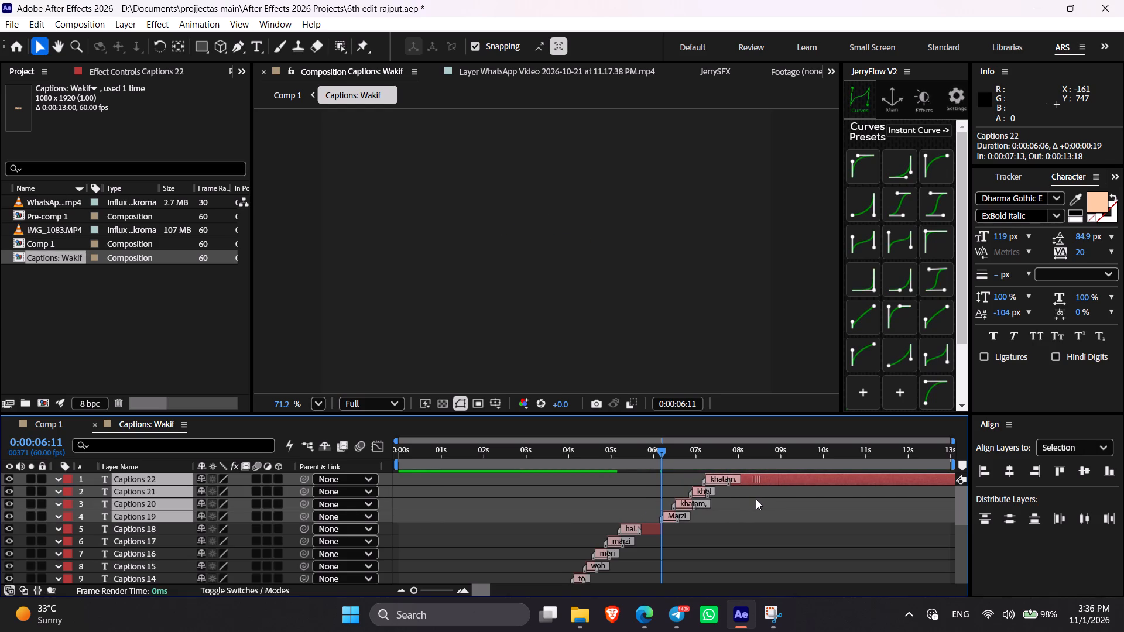
drag(756, 499, 754, 499)
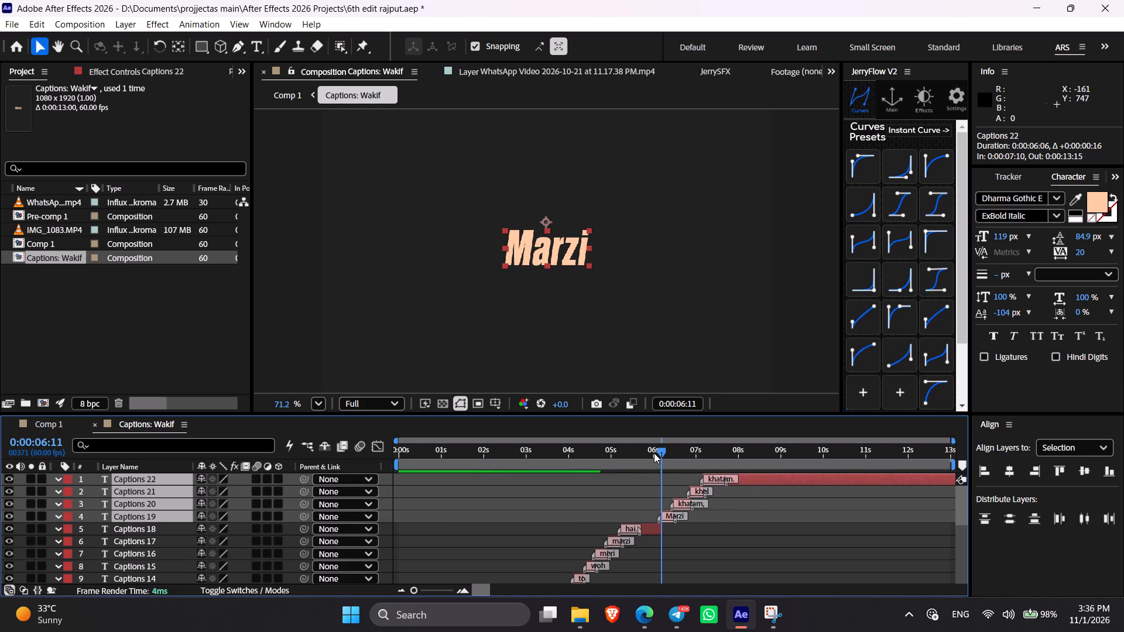
Shift the word layers from "Agar" through "hai." 7 frames earlier as a group.
scroll(599, 467, down, 2)
scroll(645, 484, up, 1)
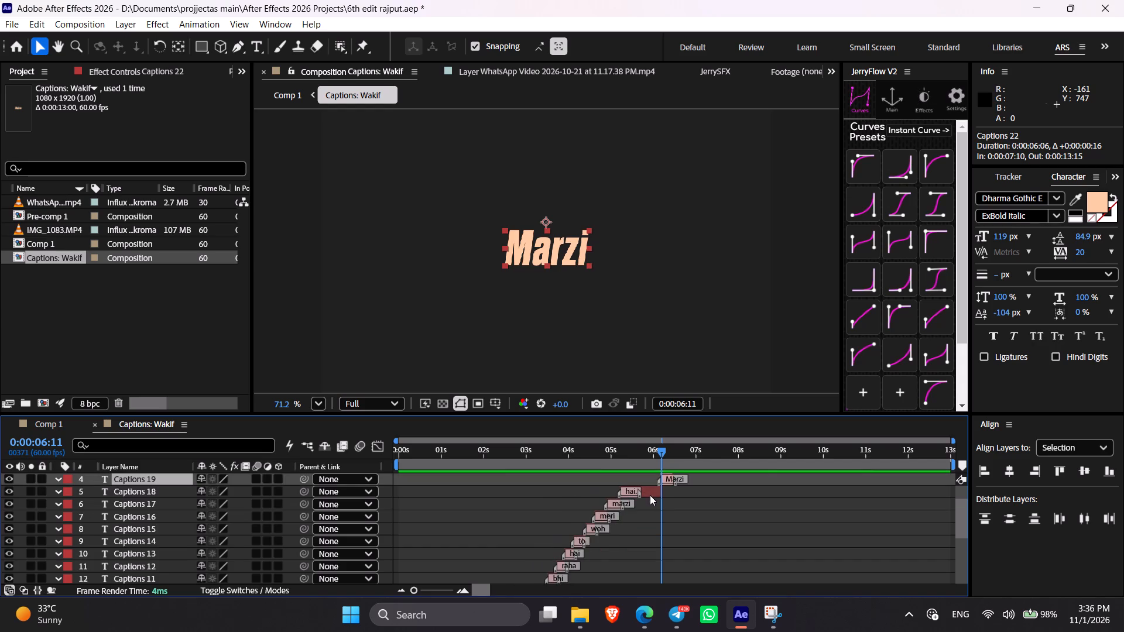
click(650, 495)
scroll(651, 515, down, 1)
scroll(539, 592, down, 2)
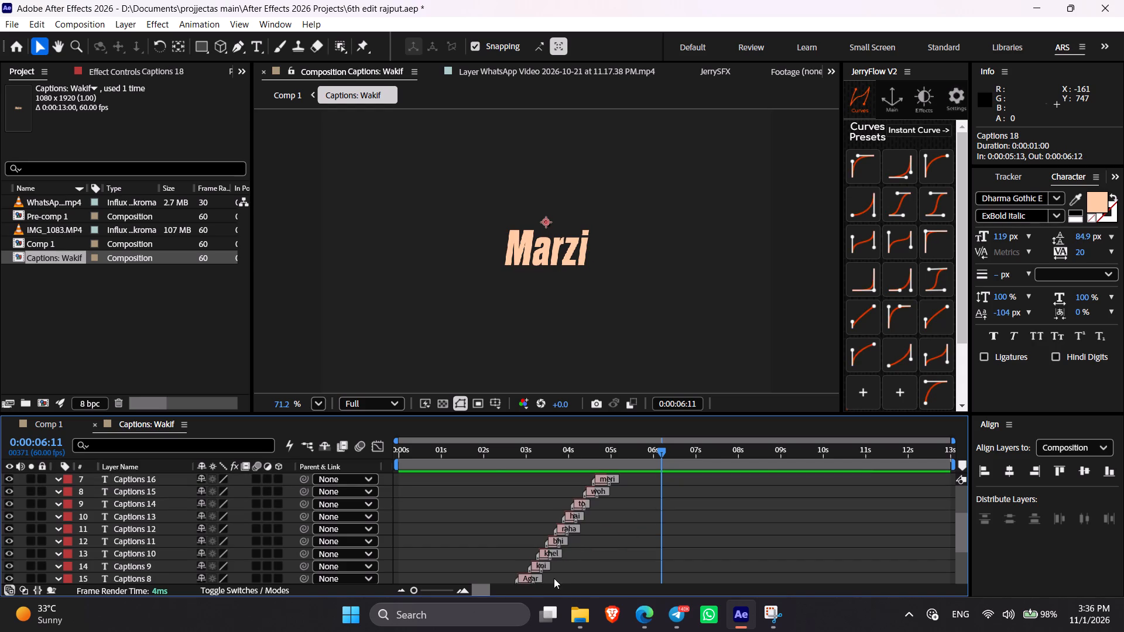
shift+click(140, 581)
scroll(664, 486, up, 1)
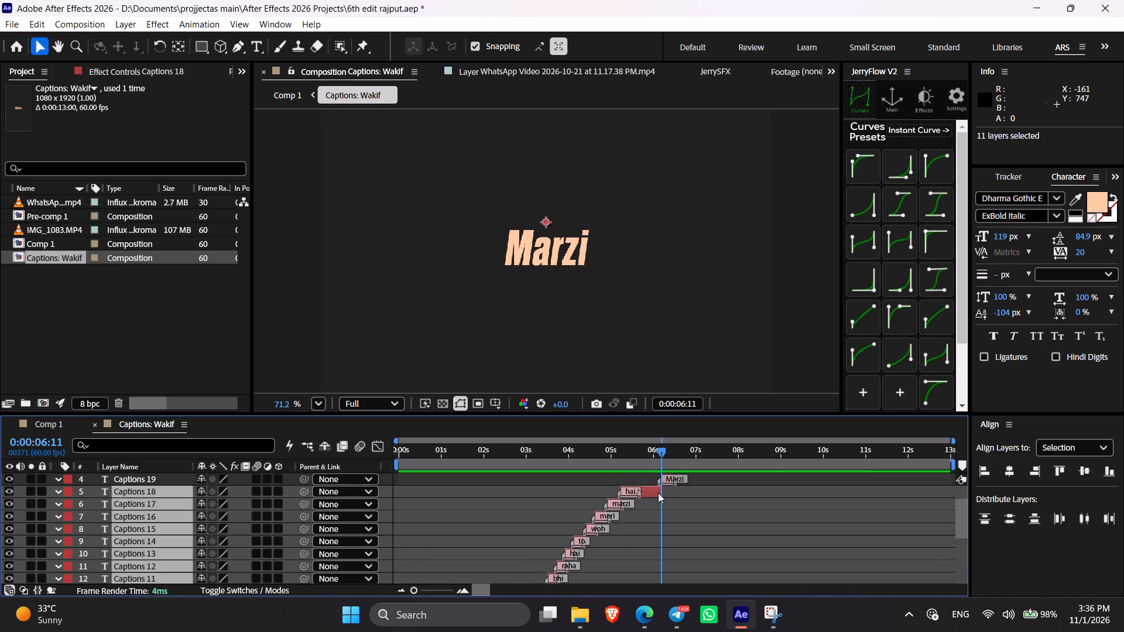
drag(652, 494, 648, 506)
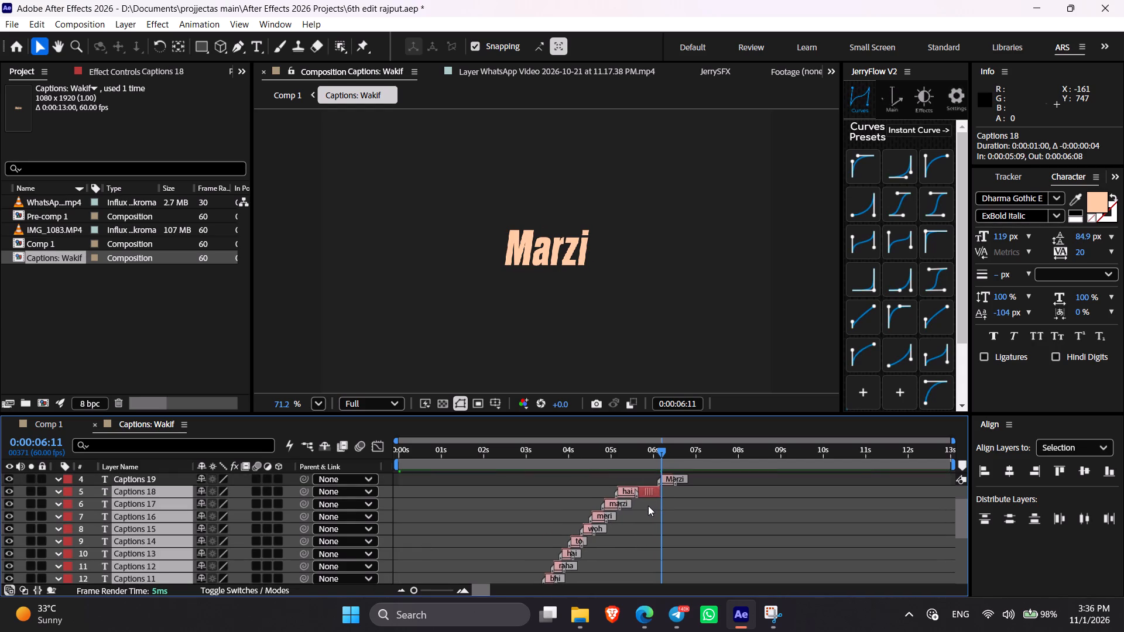
drag(648, 506, 646, 507)
Play the captions in Comp 1 from the start and replay the closing words to check the new timing against the audio.
click(49, 429)
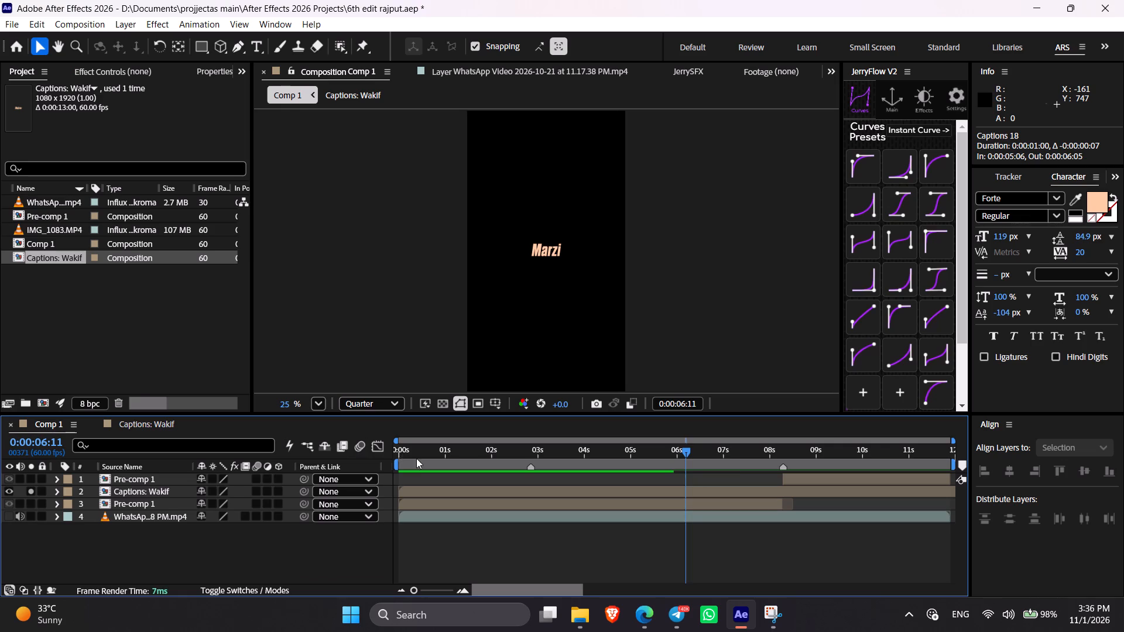
drag(413, 458, 367, 455)
key(space)
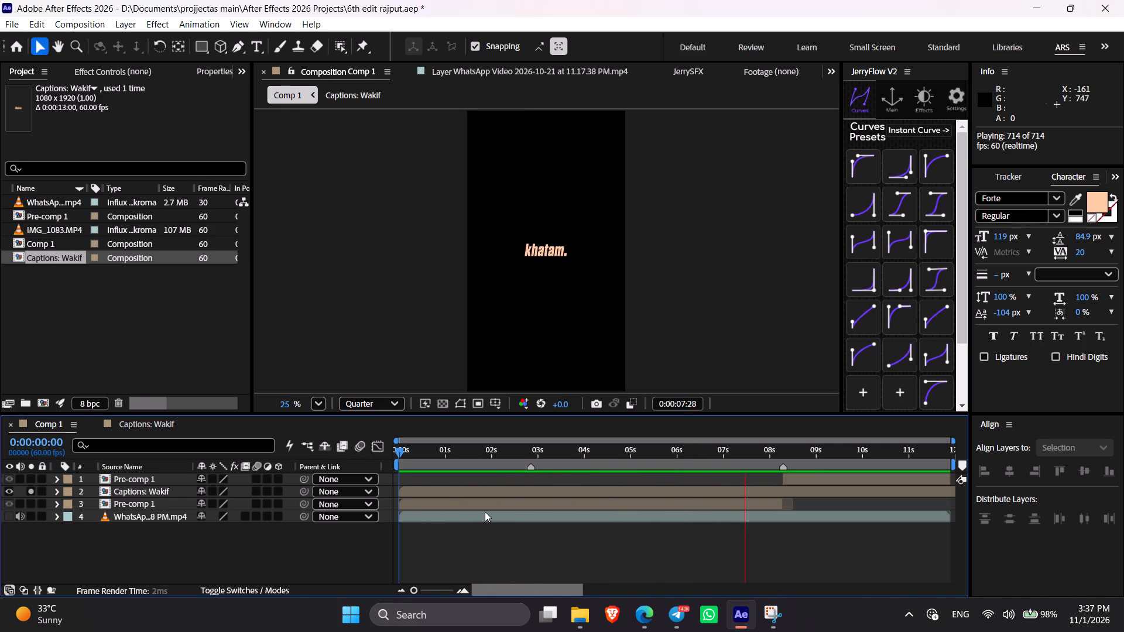
key(space)
click(746, 454)
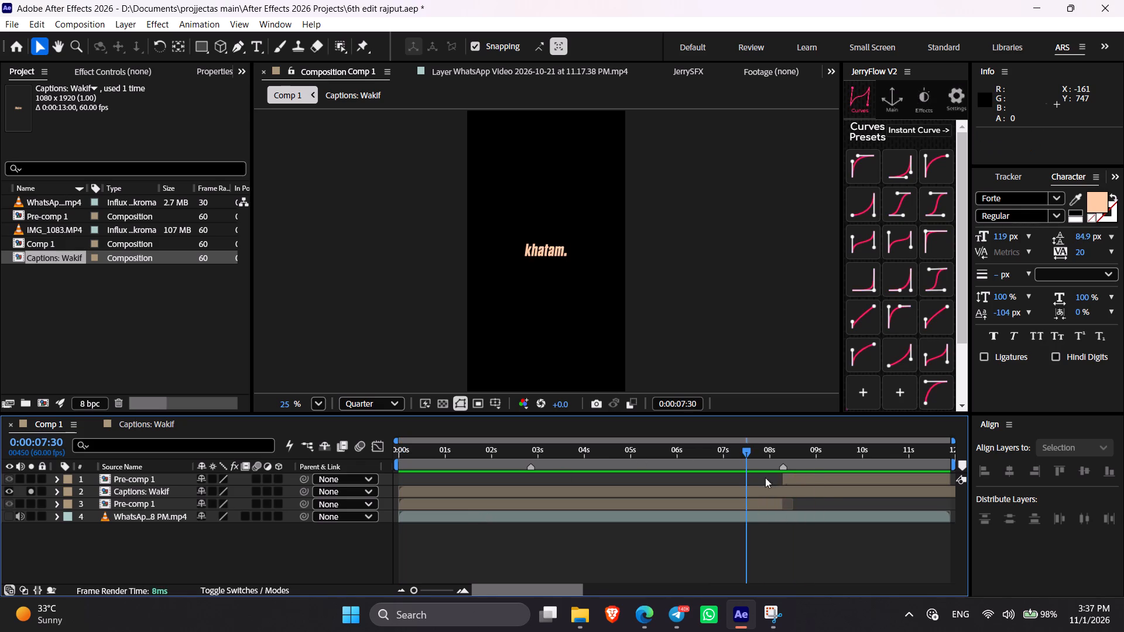
key(space)
key(space)
drag(727, 454, 707, 454)
key(space)
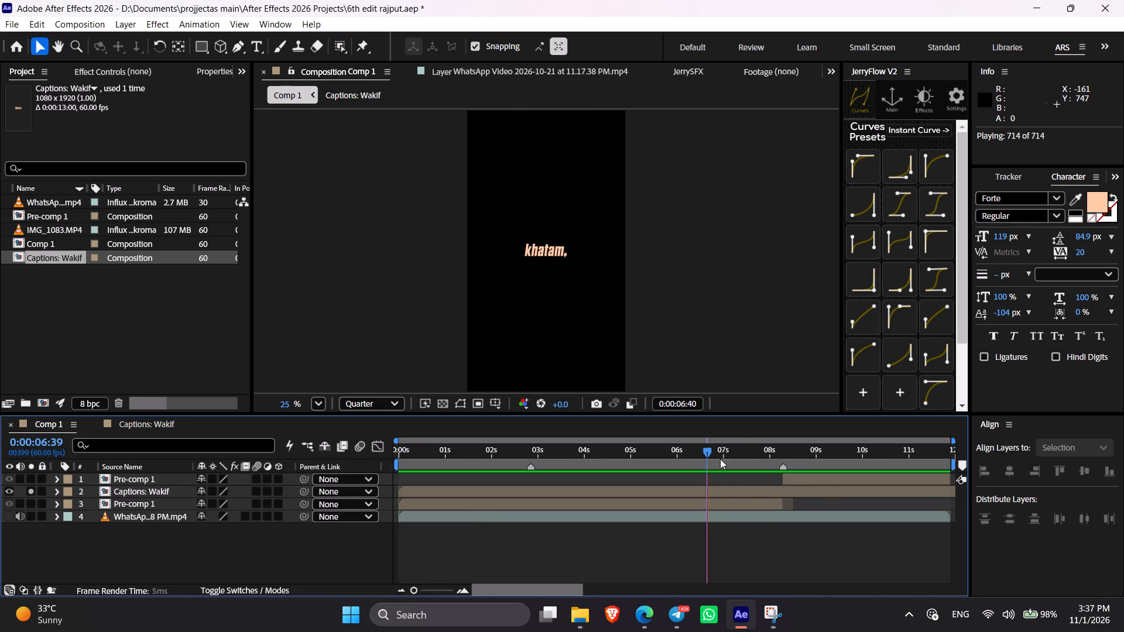
key(space)
click(454, 486)
click(436, 454)
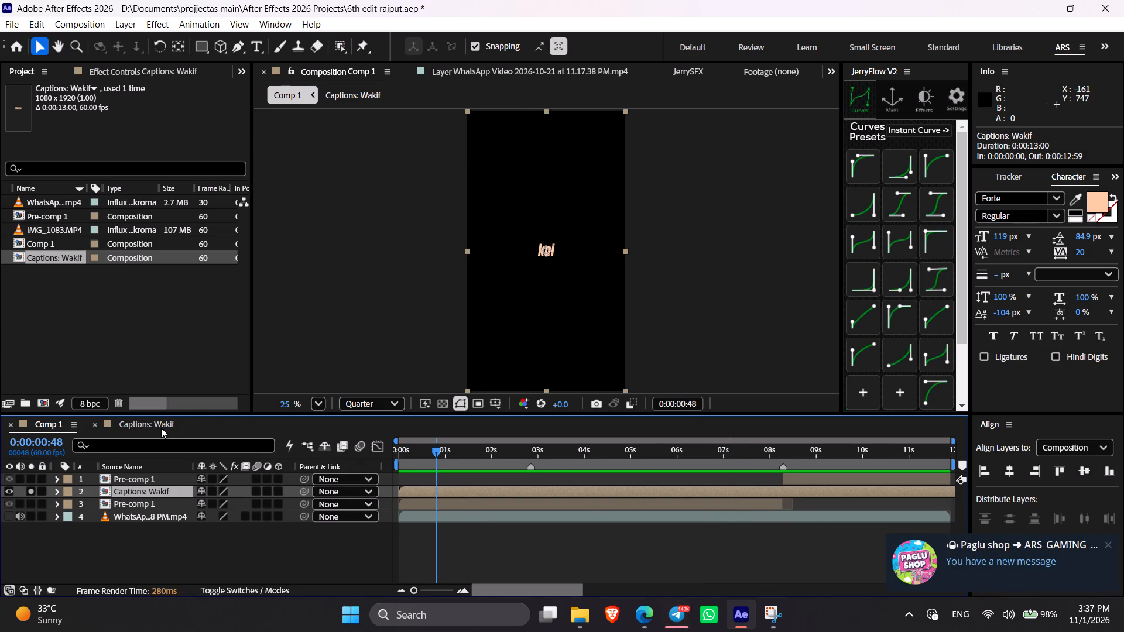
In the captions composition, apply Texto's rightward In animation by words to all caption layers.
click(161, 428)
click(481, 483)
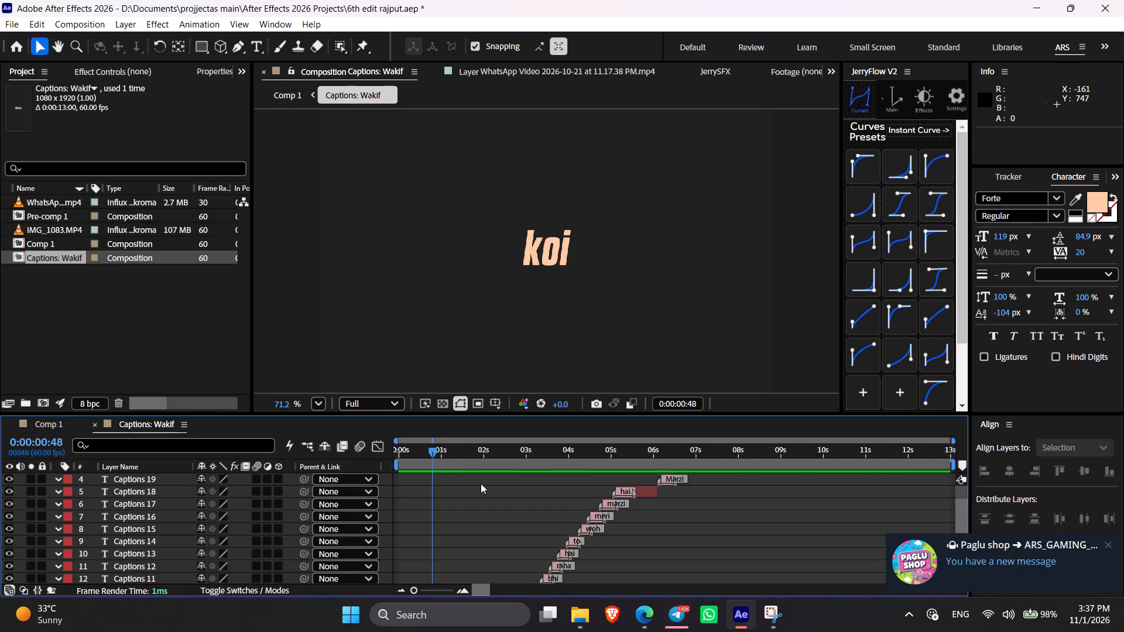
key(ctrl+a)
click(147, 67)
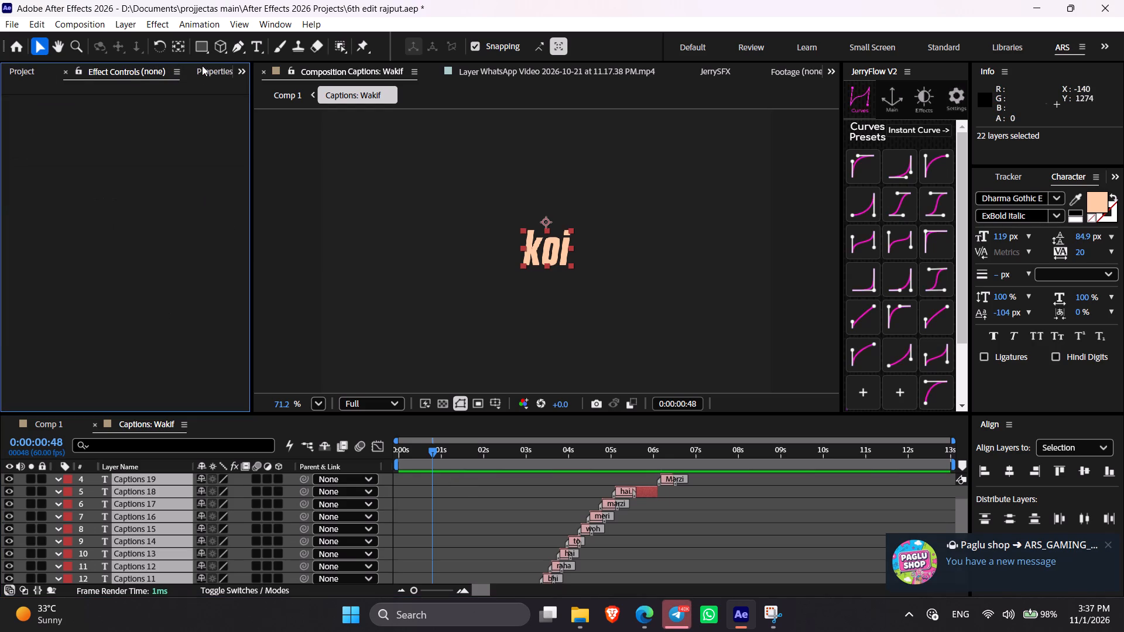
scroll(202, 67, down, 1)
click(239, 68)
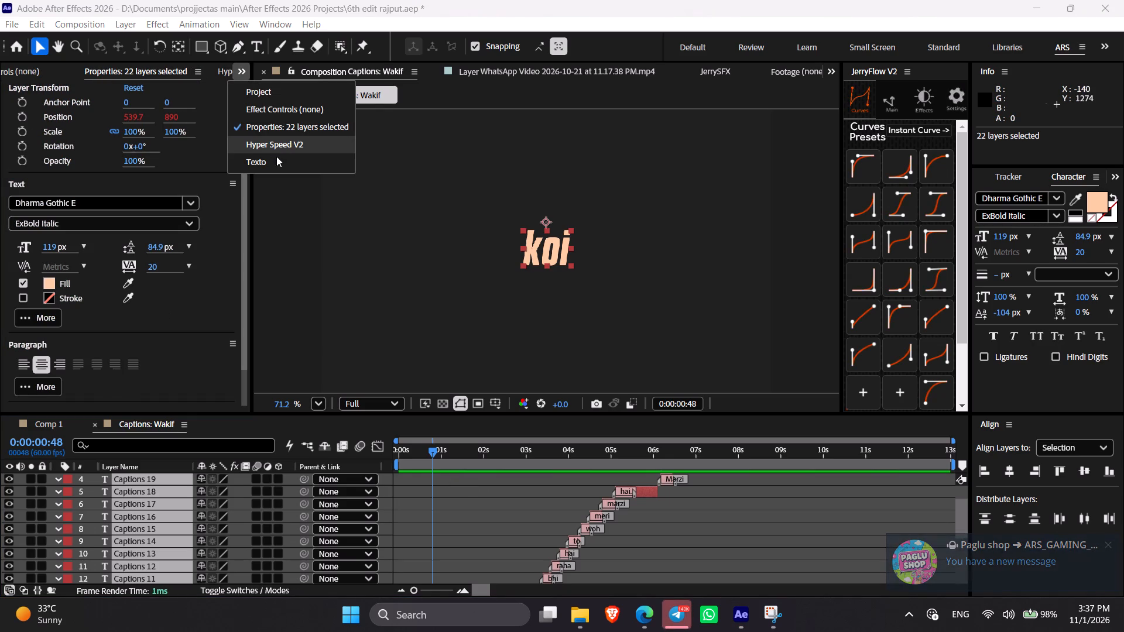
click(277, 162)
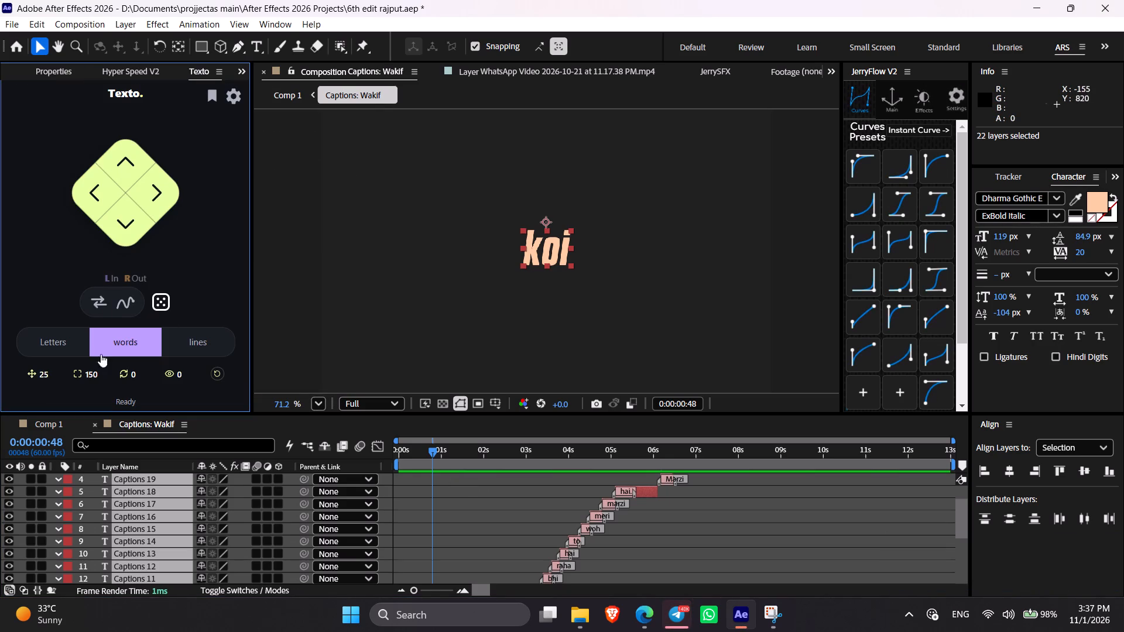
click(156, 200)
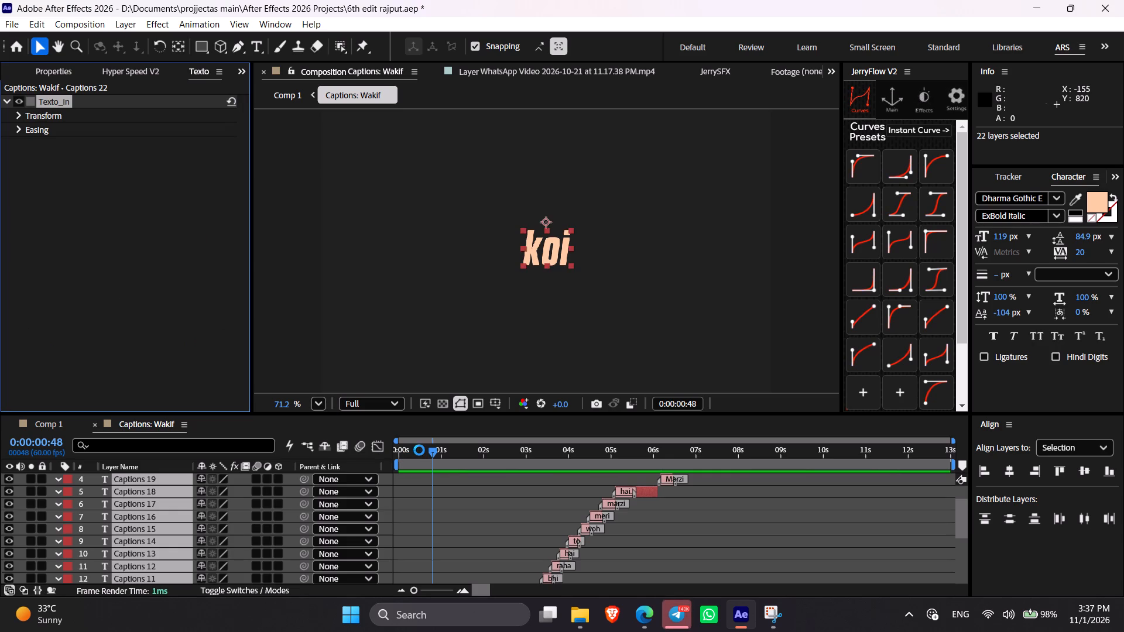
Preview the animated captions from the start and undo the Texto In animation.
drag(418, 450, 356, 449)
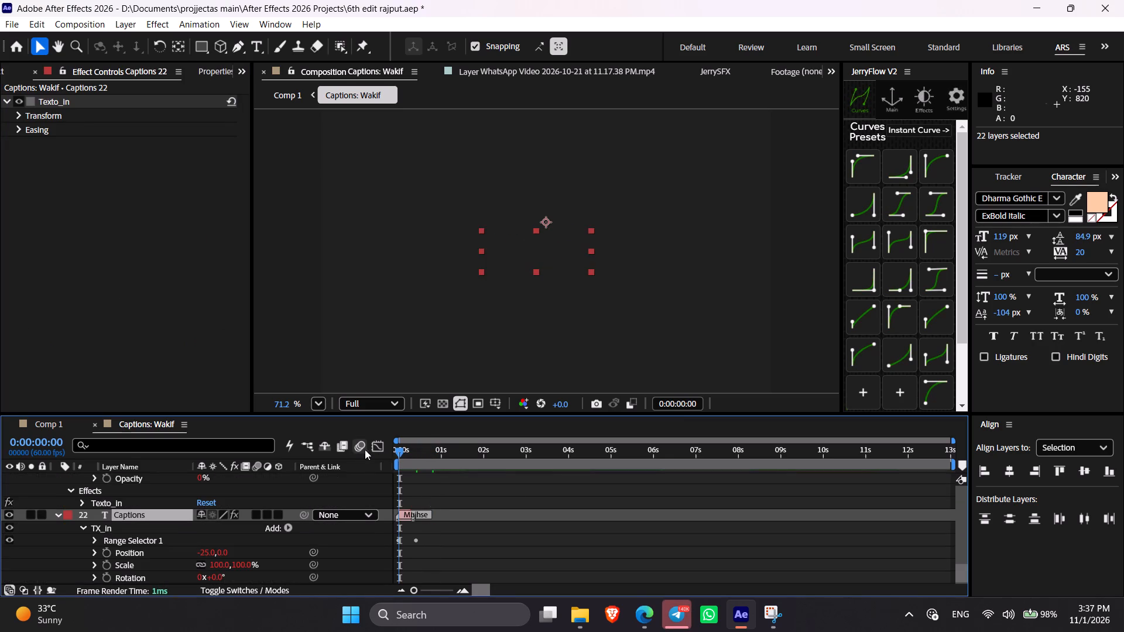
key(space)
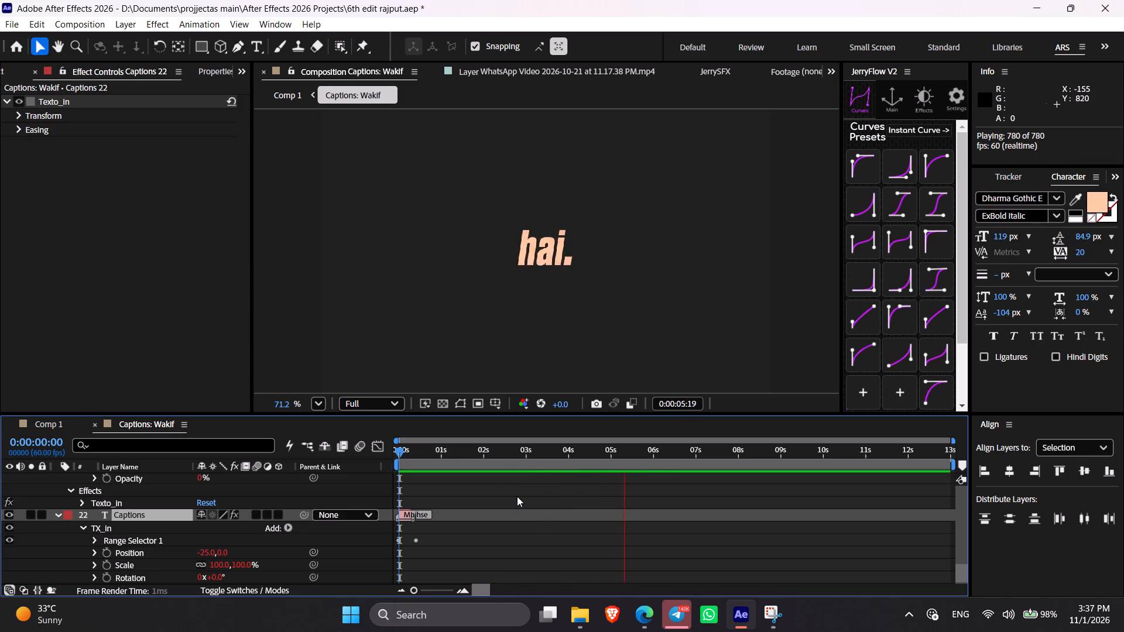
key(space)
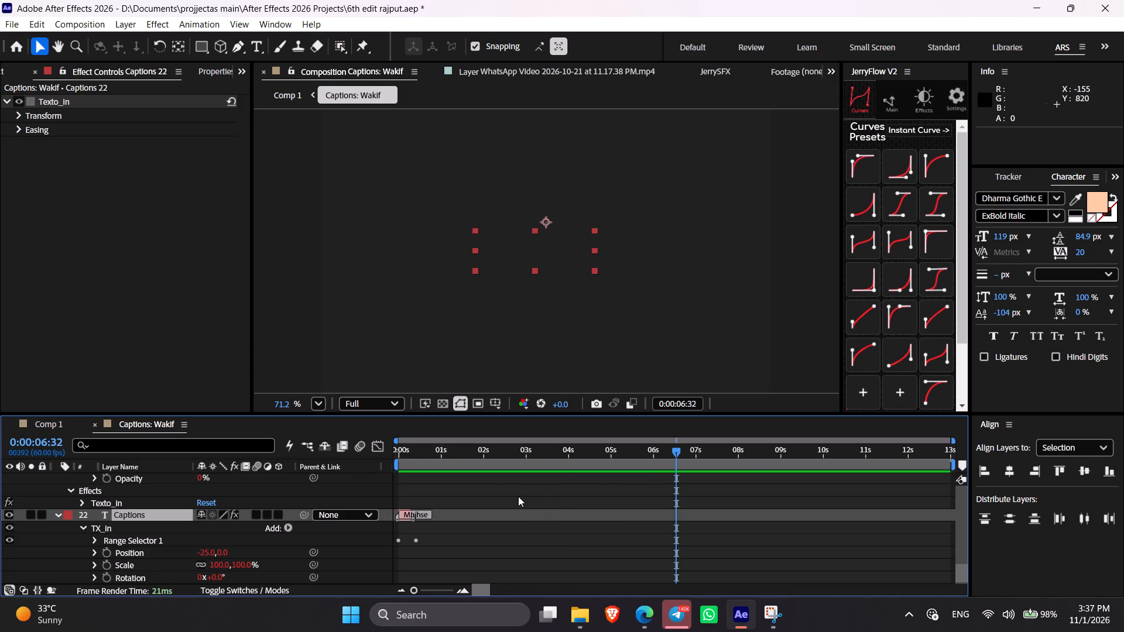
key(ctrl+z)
Return to Comp 1 and play the soloed captions from the start to review them without the Texto animation.
click(49, 425)
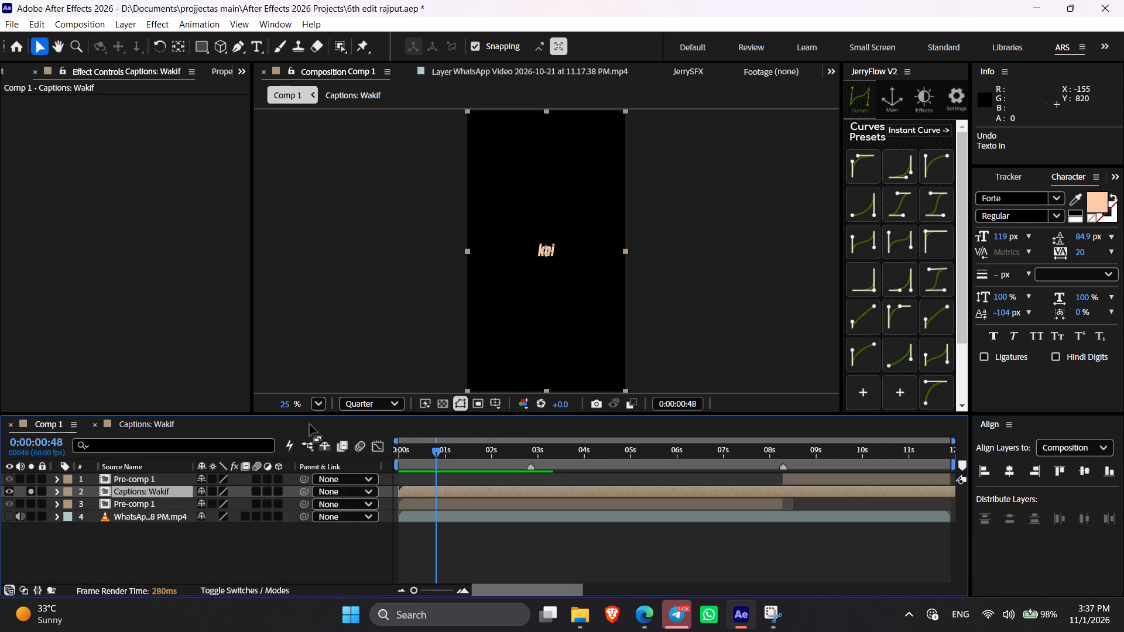
drag(448, 449, 372, 450)
key(space)
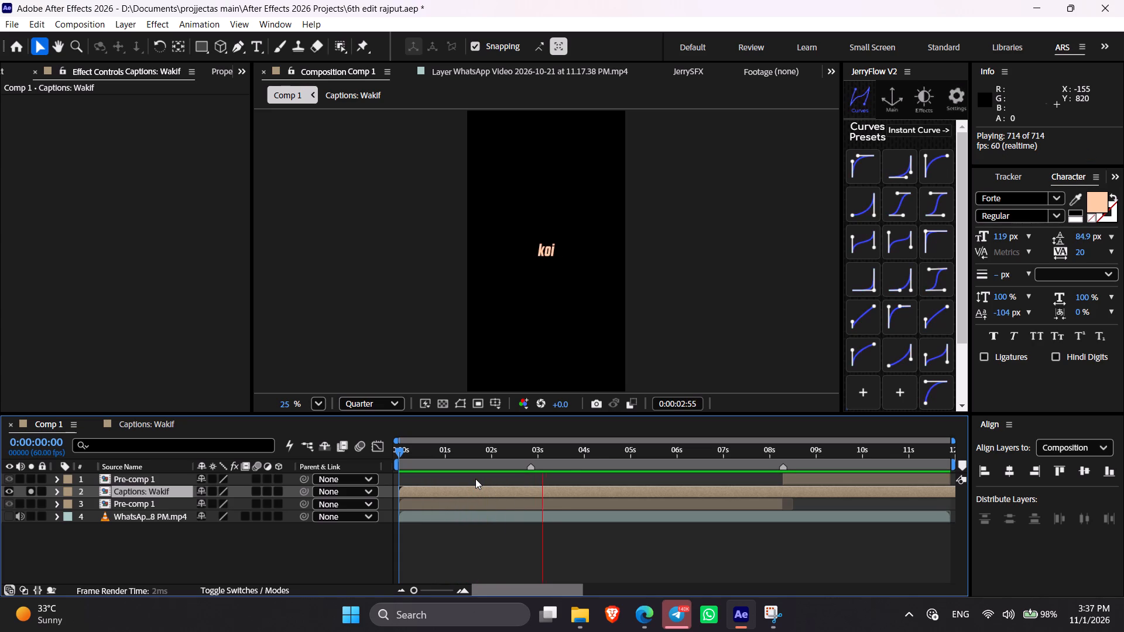
key(space)
Turn off solo on the captions layer in Comp 1 and check the captions over the character footage at 0:00:01:27.
click(31, 492)
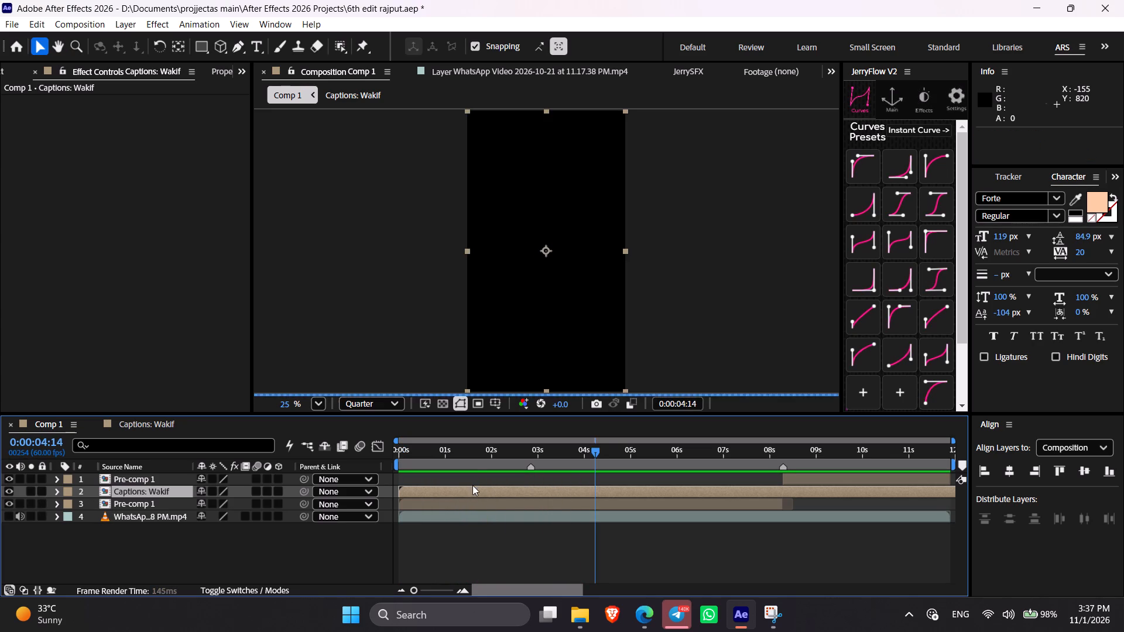
click(466, 456)
click(518, 542)
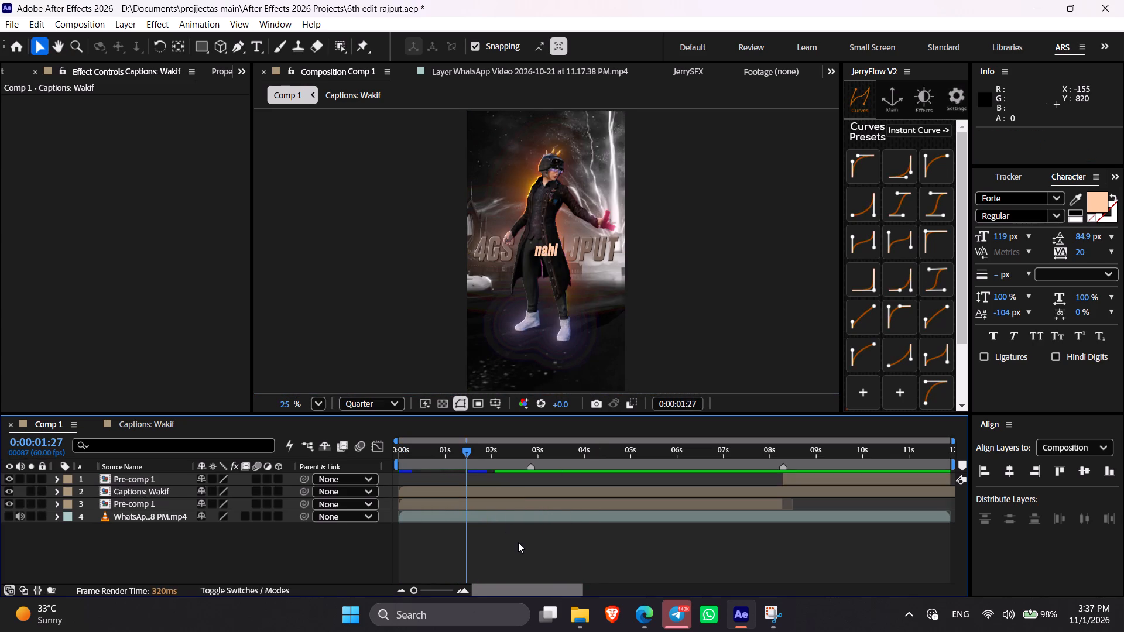
click(505, 493)
In the captions composition, change the fill colour of all caption text layers to a warm off-white.
click(170, 424)
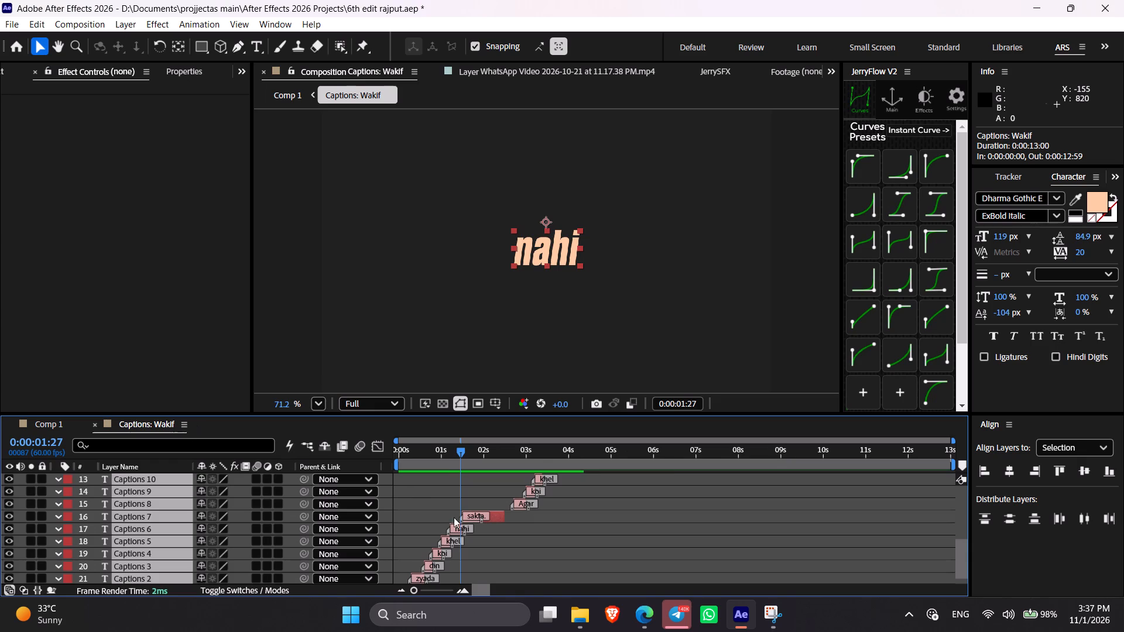
click(554, 526)
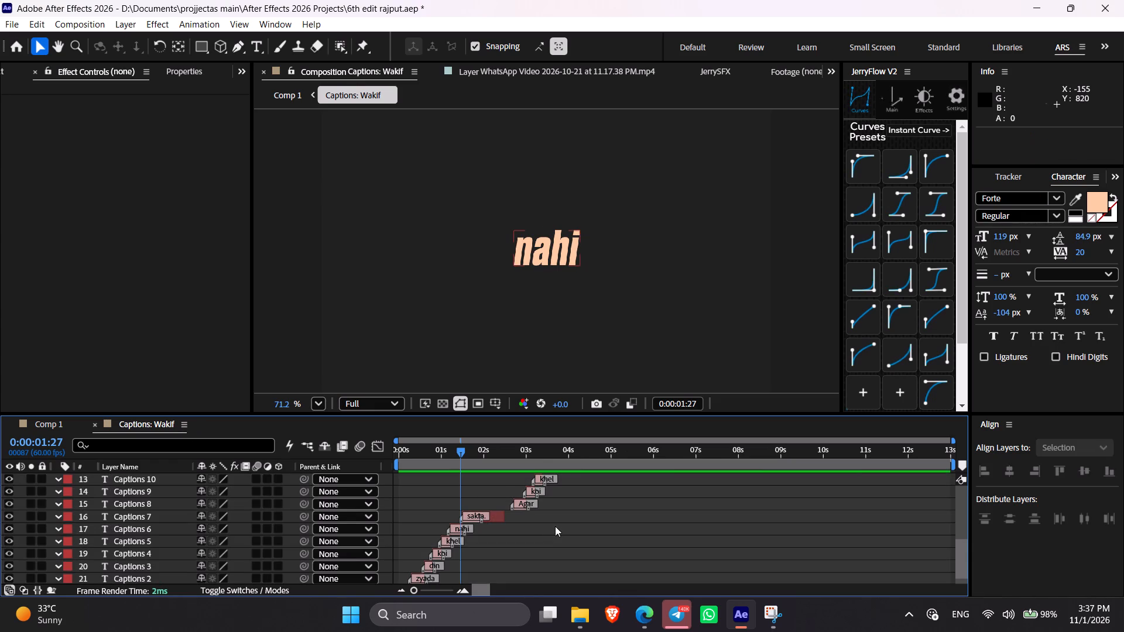
key(ctrl+a)
click(1098, 205)
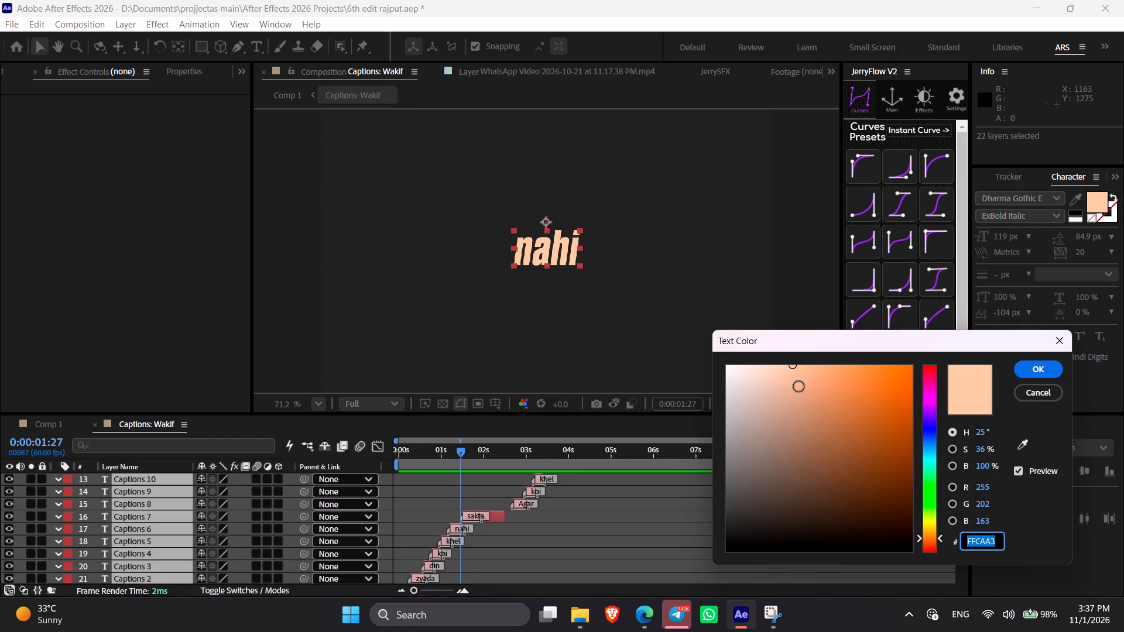
drag(773, 377, 734, 335)
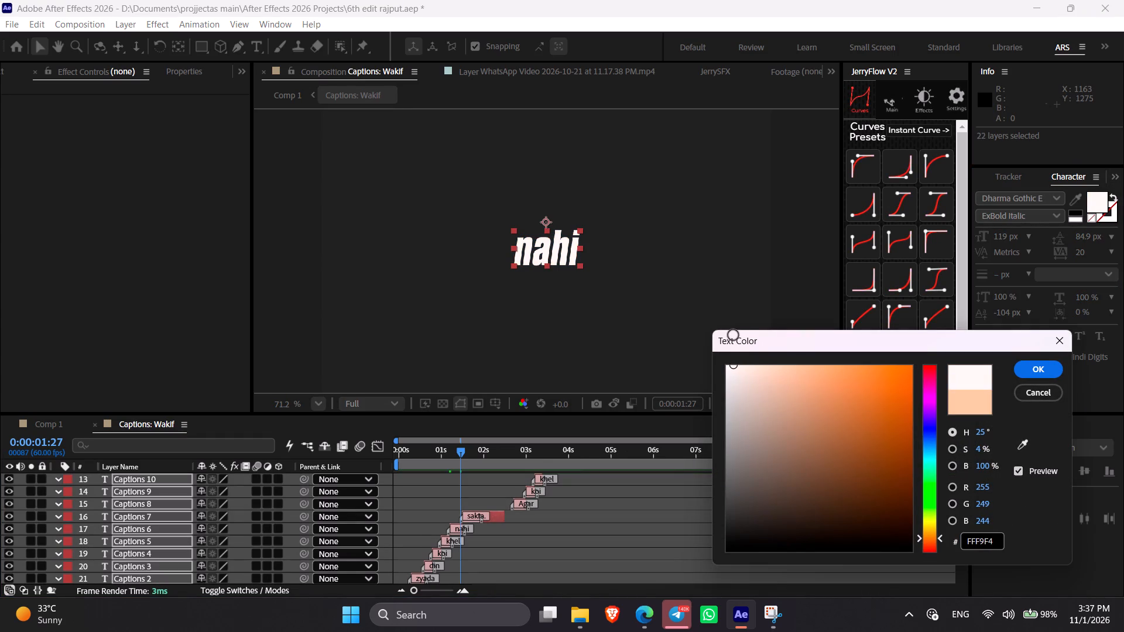
drag(734, 335, 741, 335)
click(1037, 366)
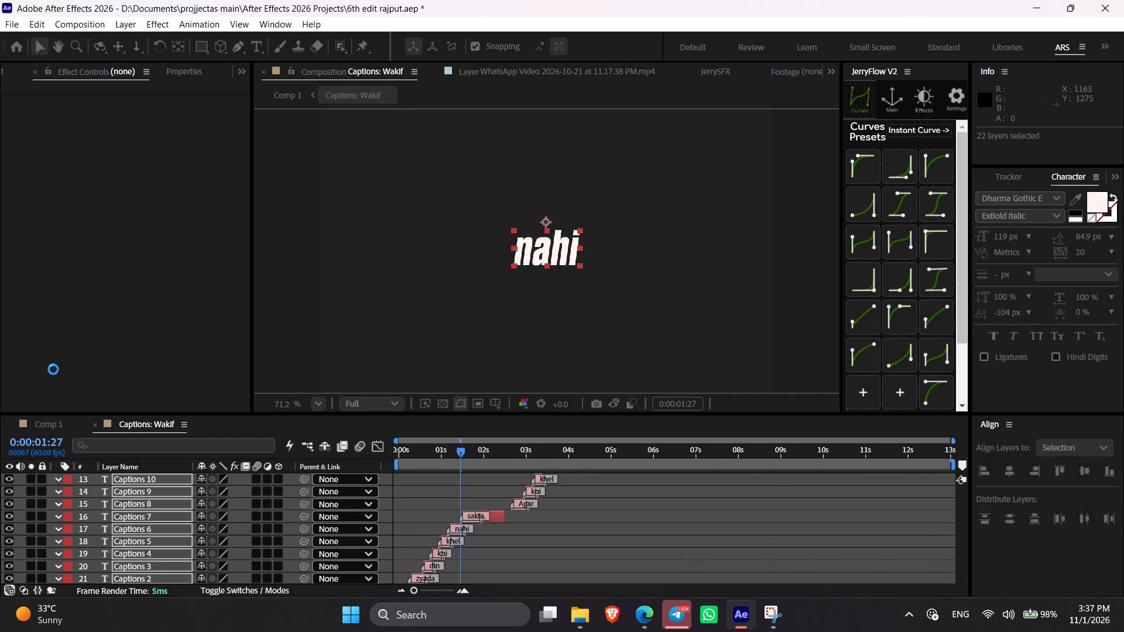
Return to Comp 1 and set the preview resolution to Full with the captions layer in close view.
click(60, 420)
click(522, 540)
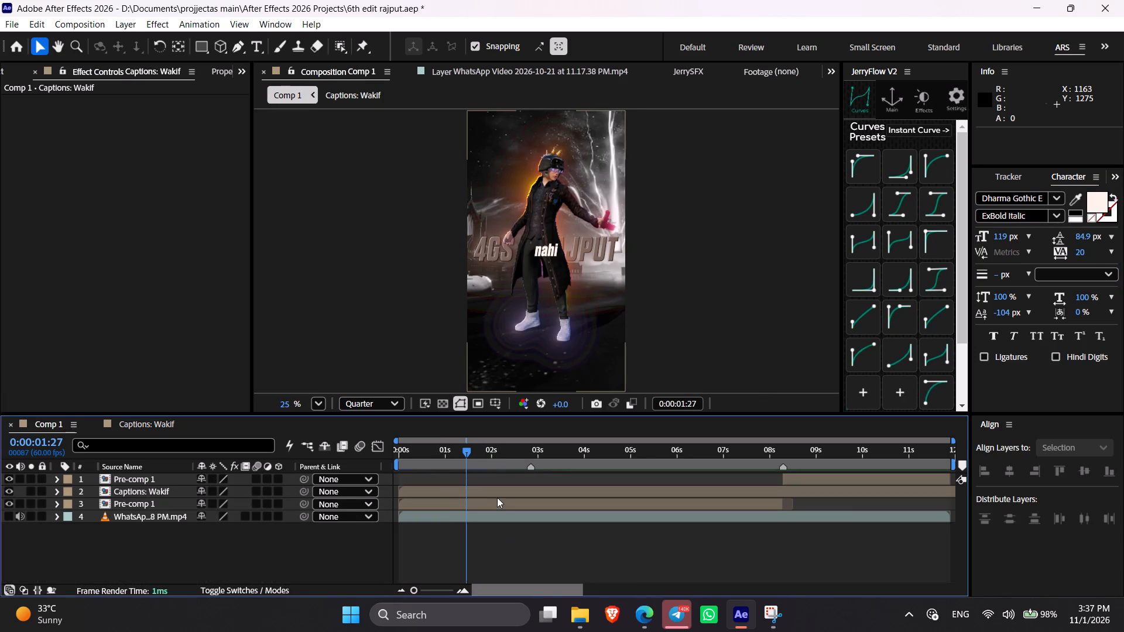
click(481, 490)
scroll(651, 263, up, 2)
scroll(651, 263, down, 1)
scroll(651, 263, up, 1)
scroll(651, 263, down, 1)
scroll(651, 263, up, 2)
scroll(565, 273, up, 5)
click(383, 397)
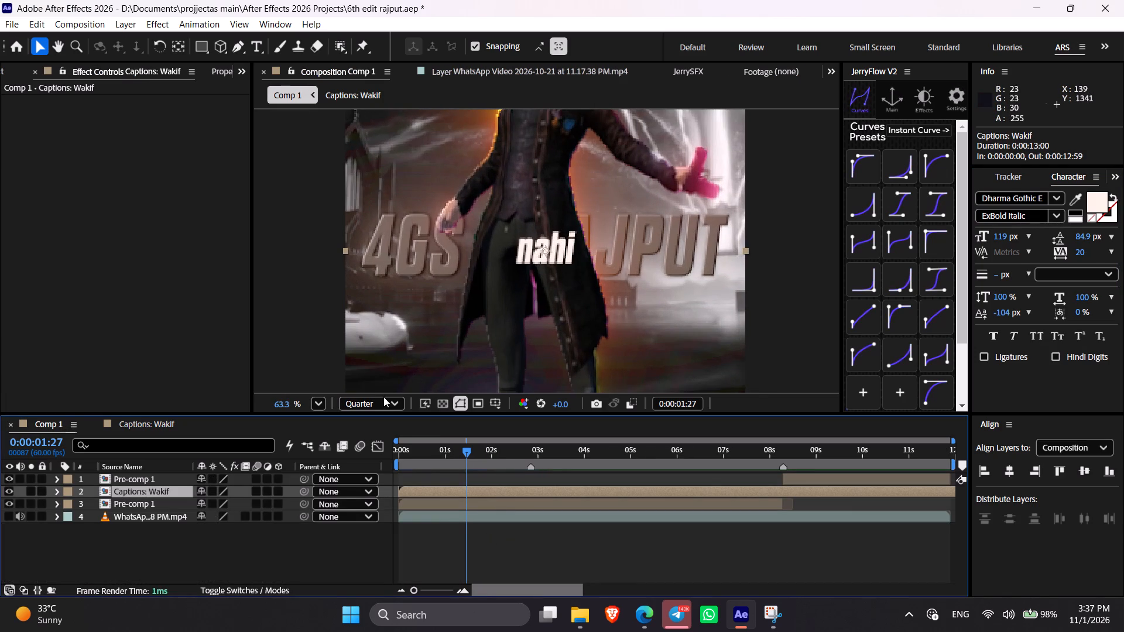
click(369, 407)
click(380, 446)
Apply Bevel Alpha to the Captions: Wakif layer and set its edge thickness to 1.20.
click(468, 494)
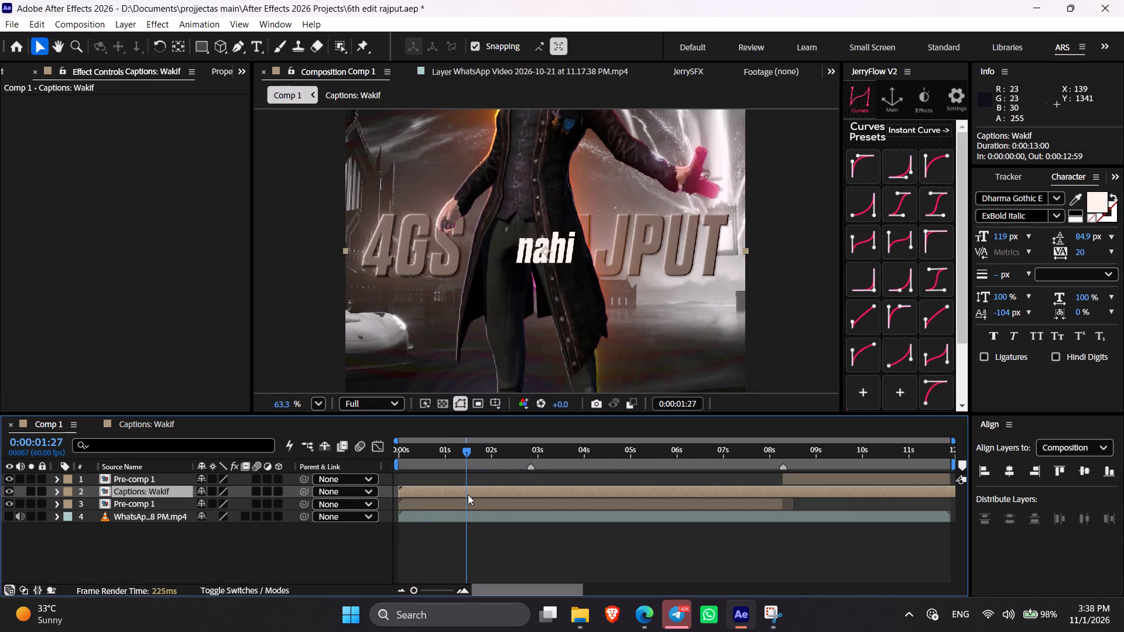
key(ctrl+space)
text(be)
key(v)
key(e)
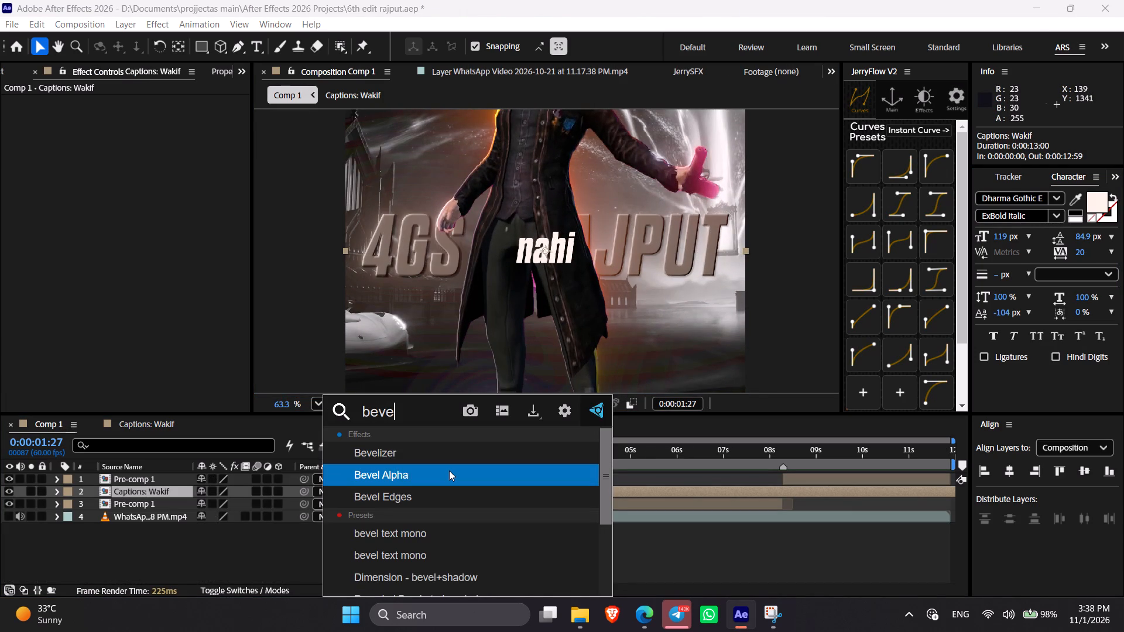
click(449, 470)
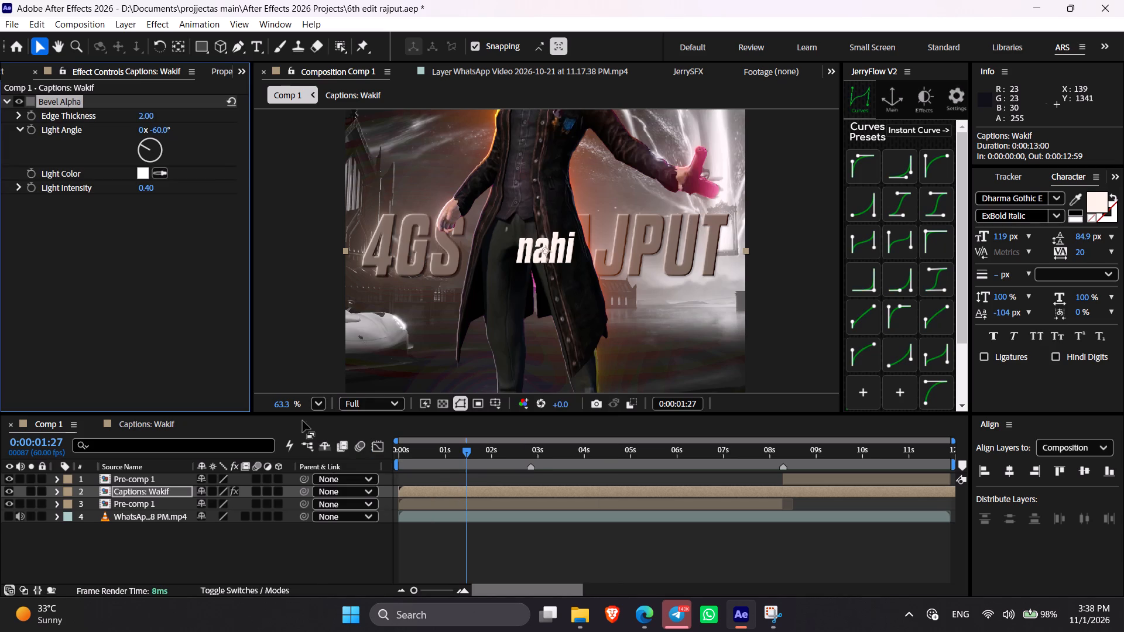
click(148, 112)
key(1)
key(period)
key(2)
click(196, 287)
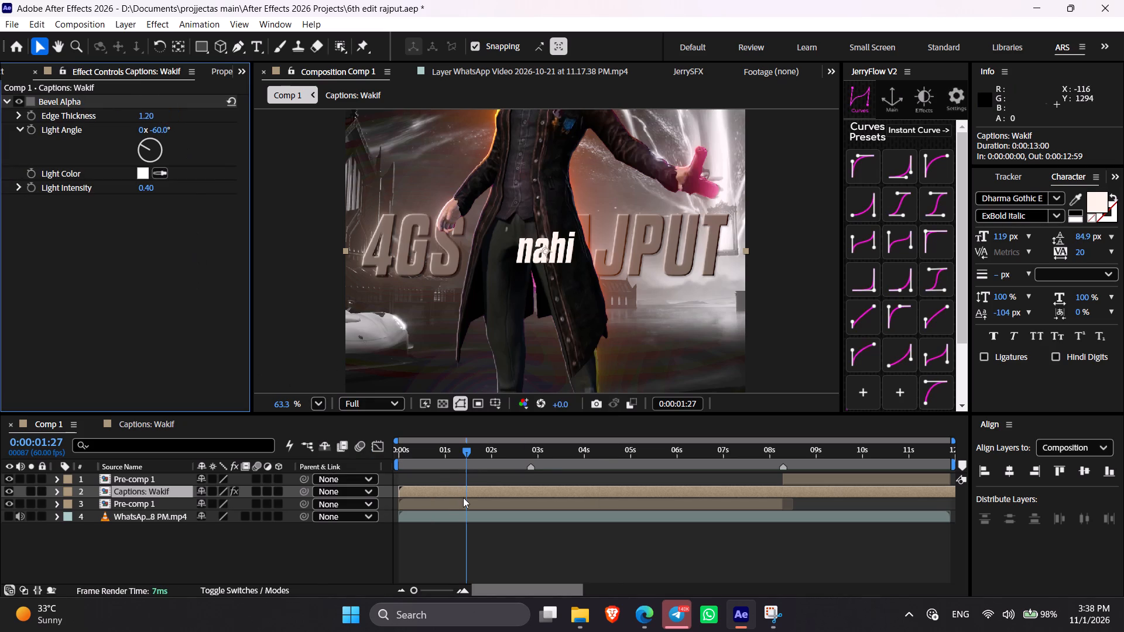
Add Deep Glow 2 to the Captions: Wakif layer and set its radius to 600.
click(458, 497)
key(ctrl+space)
key(d)
key(e)
key(e)
click(445, 466)
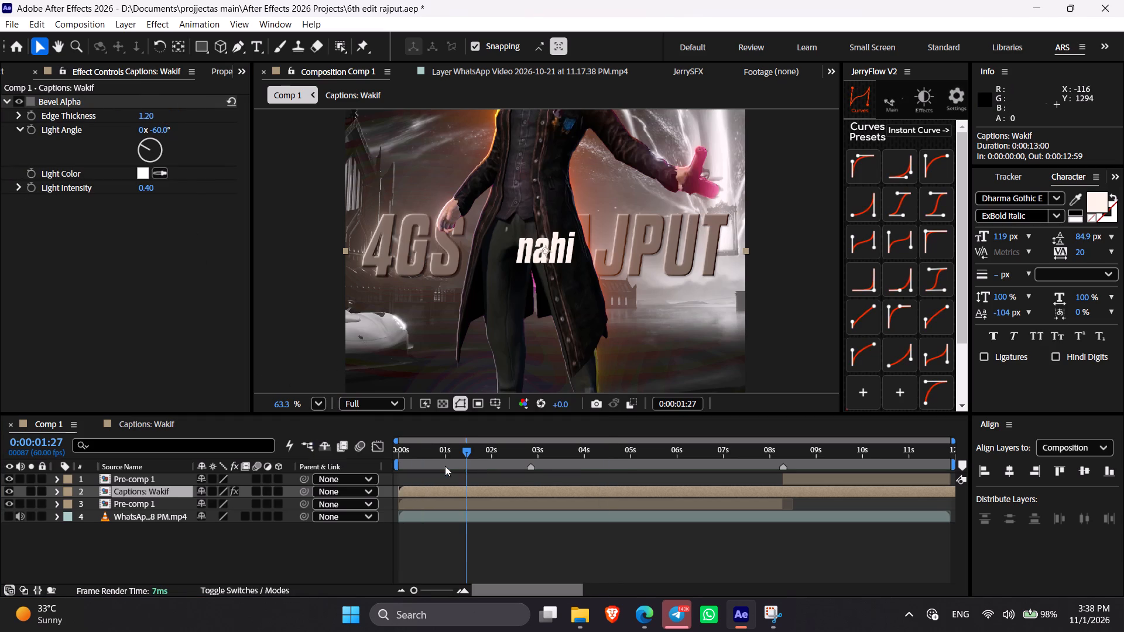
click(18, 216)
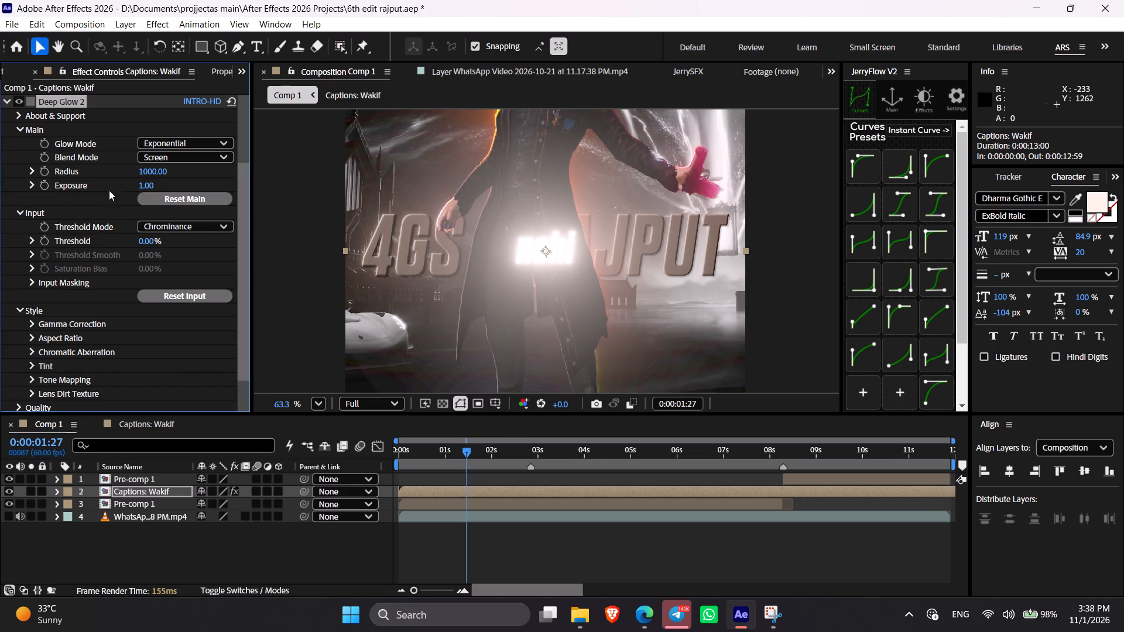
click(150, 177)
key(6)
key(0)
key(0)
click(191, 181)
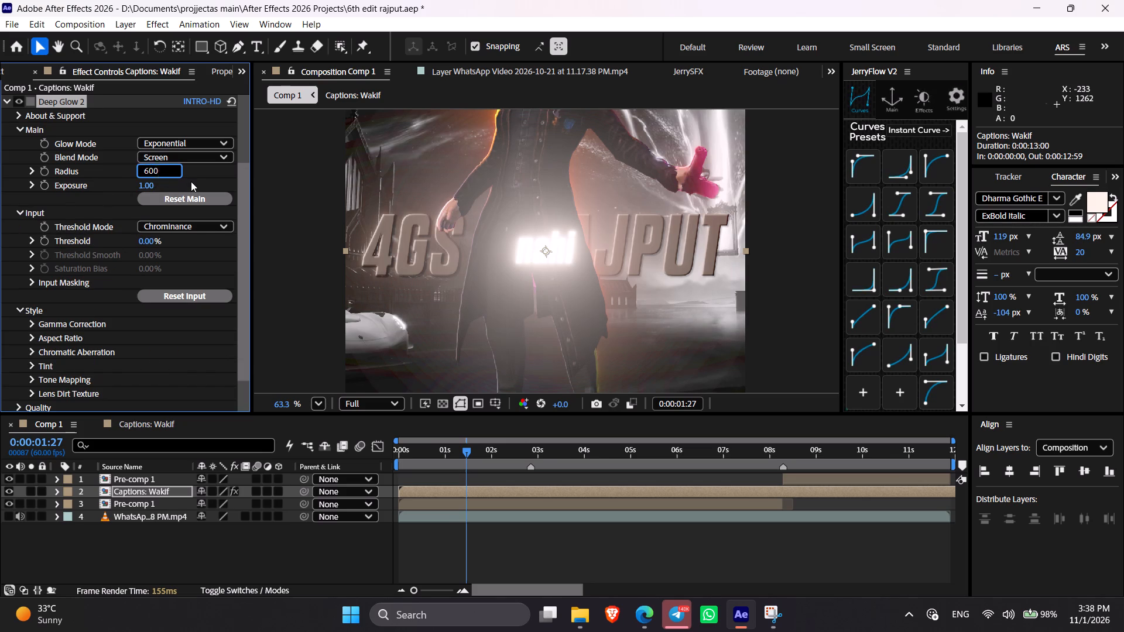
Set the Deep Glow 2 input to threshold 98%, threshold smooth 100% and saturation bias 90%.
drag(146, 239, 266, 239)
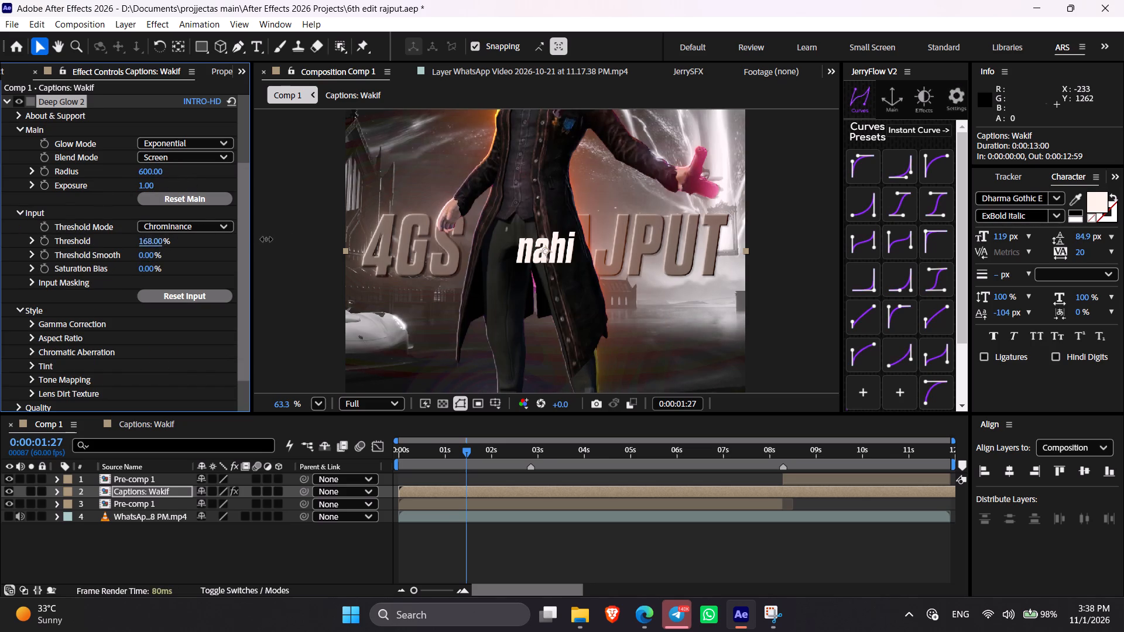
drag(266, 239, 234, 246)
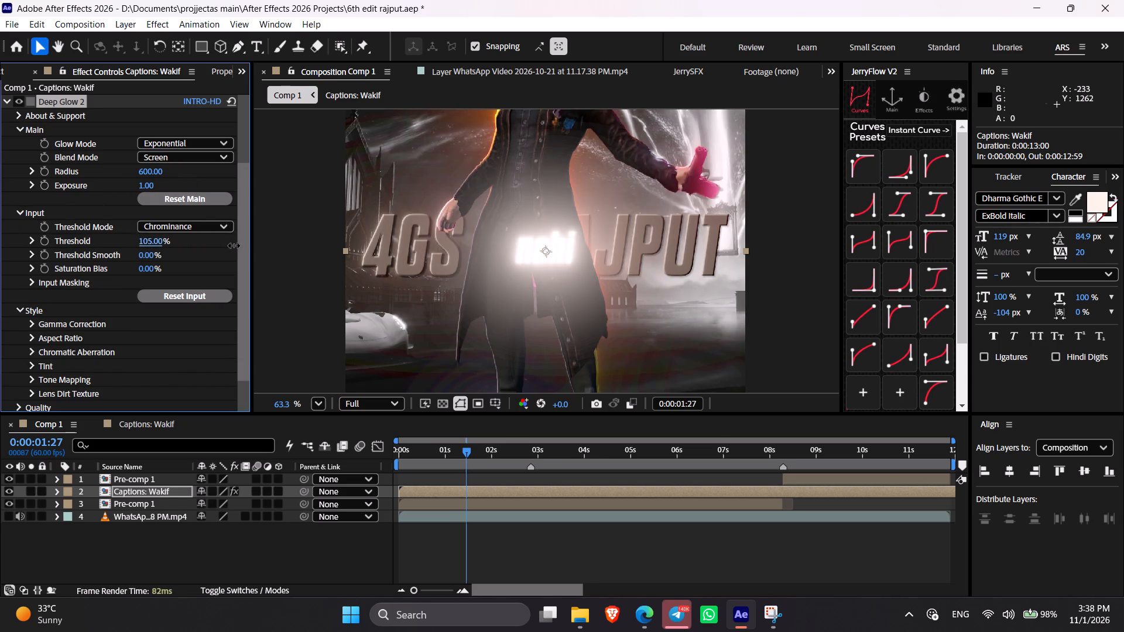
drag(234, 246, 223, 245)
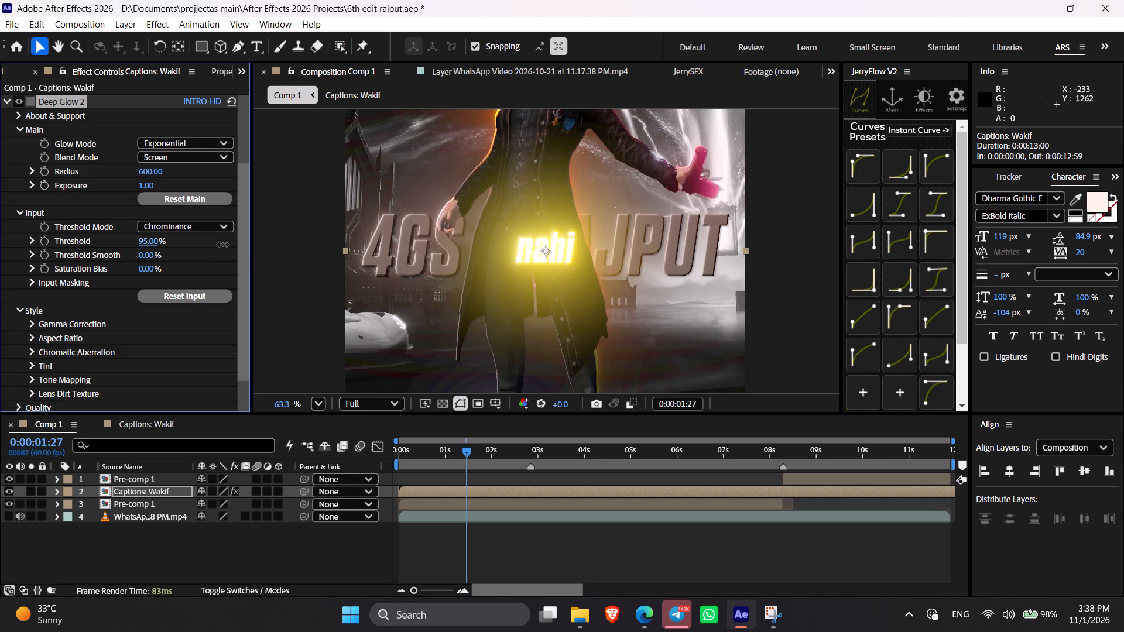
drag(223, 245, 227, 245)
drag(146, 256, 281, 255)
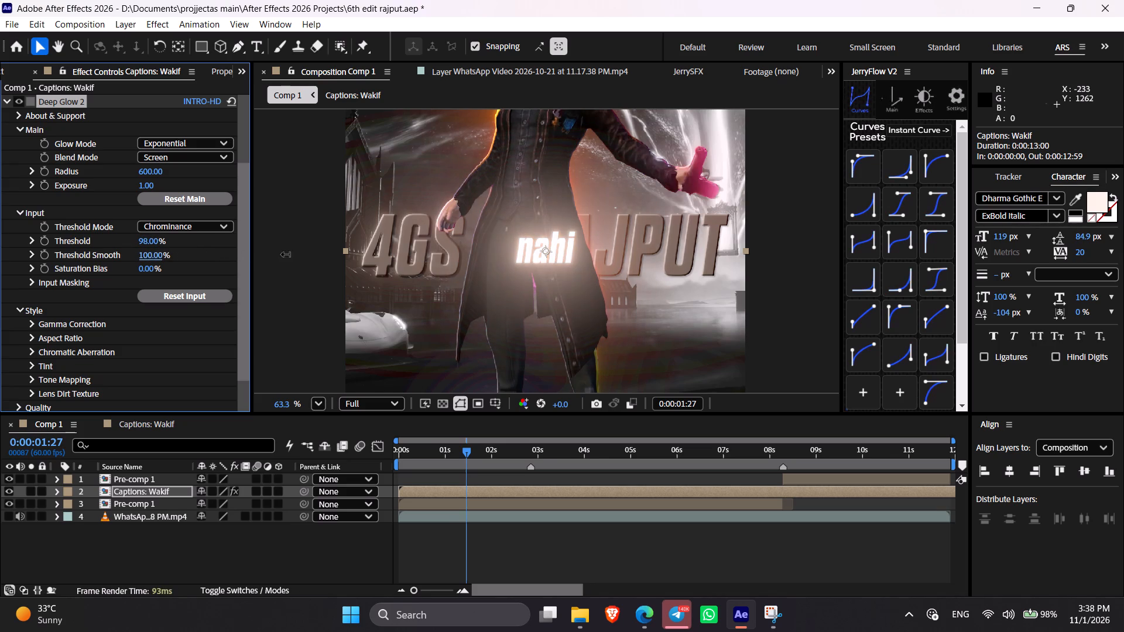
drag(281, 255, 537, 255)
drag(147, 267, 189, 269)
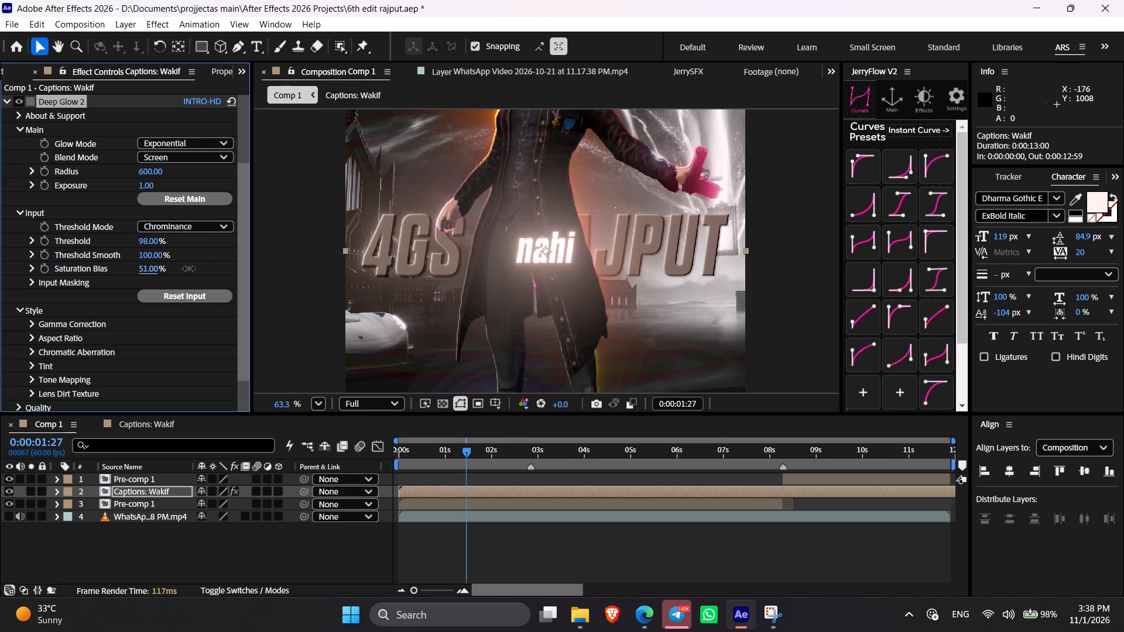
drag(189, 269, 222, 272)
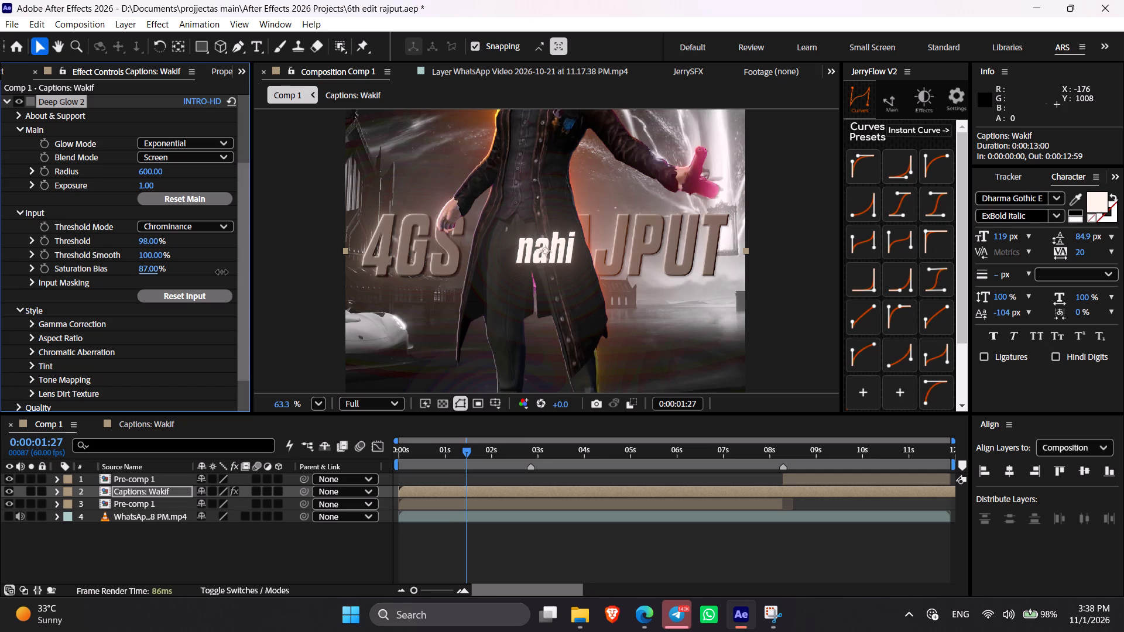
drag(222, 272, 224, 272)
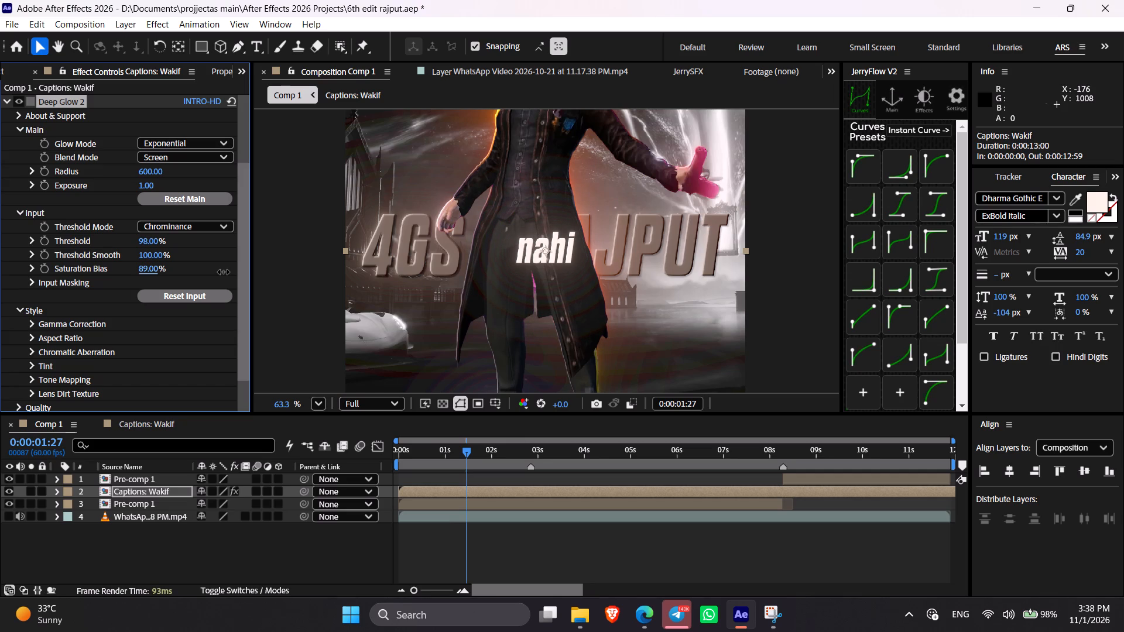
drag(224, 272, 225, 272)
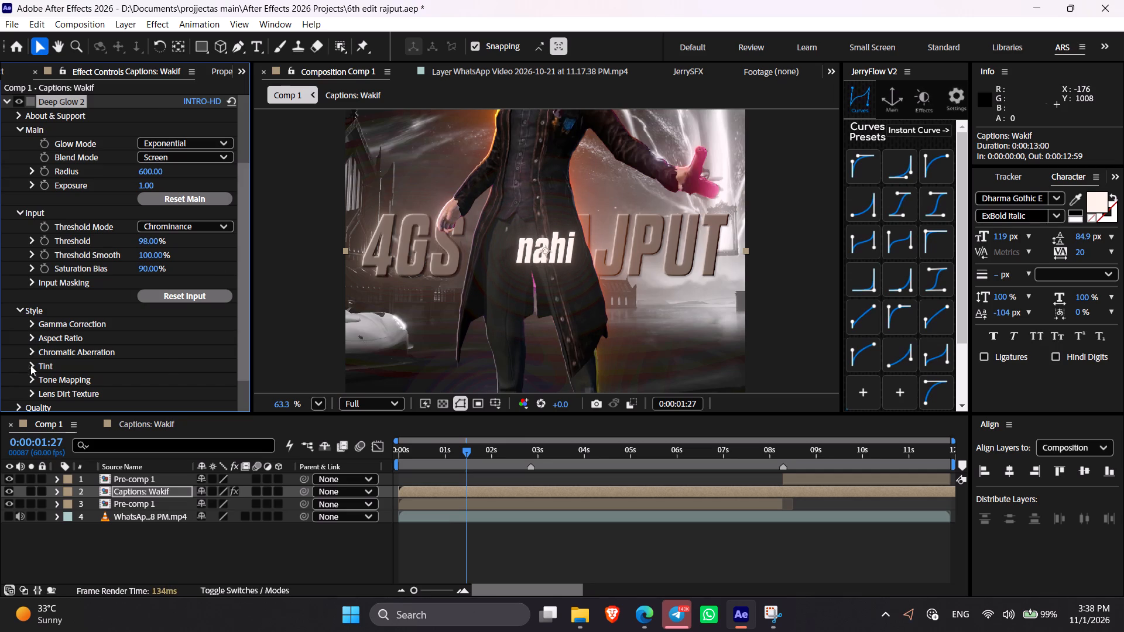
Set the Deep Glow 2 tint mode to Duocolor.
click(31, 367)
click(163, 326)
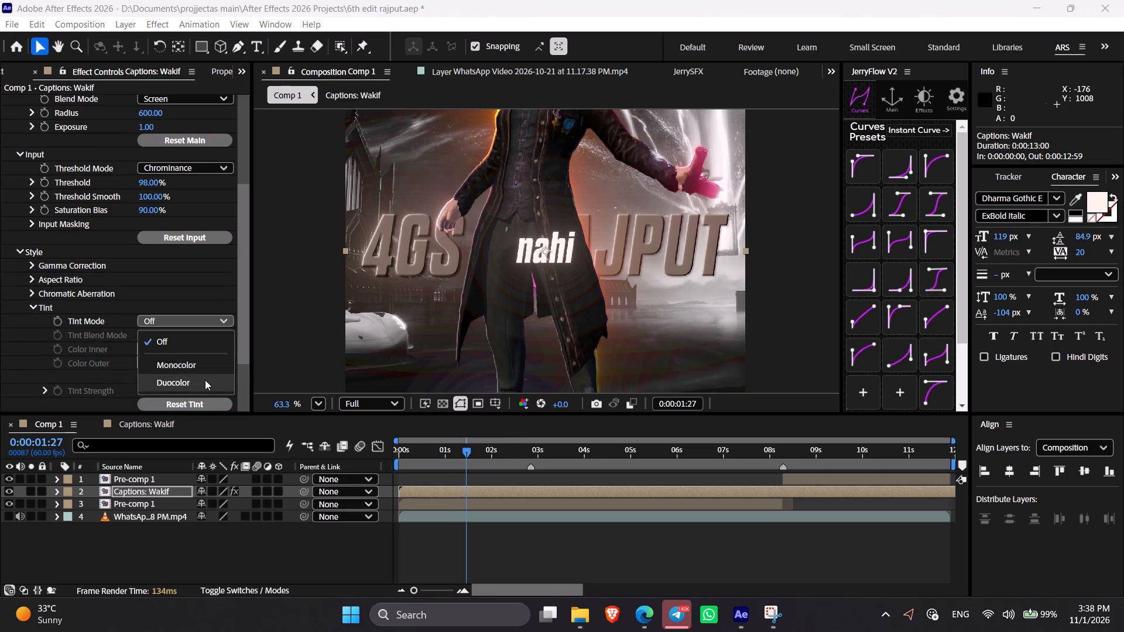
click(206, 380)
Check the glowing captions over the footage at several times in Comp 1, and save the project.
drag(489, 460, 510, 460)
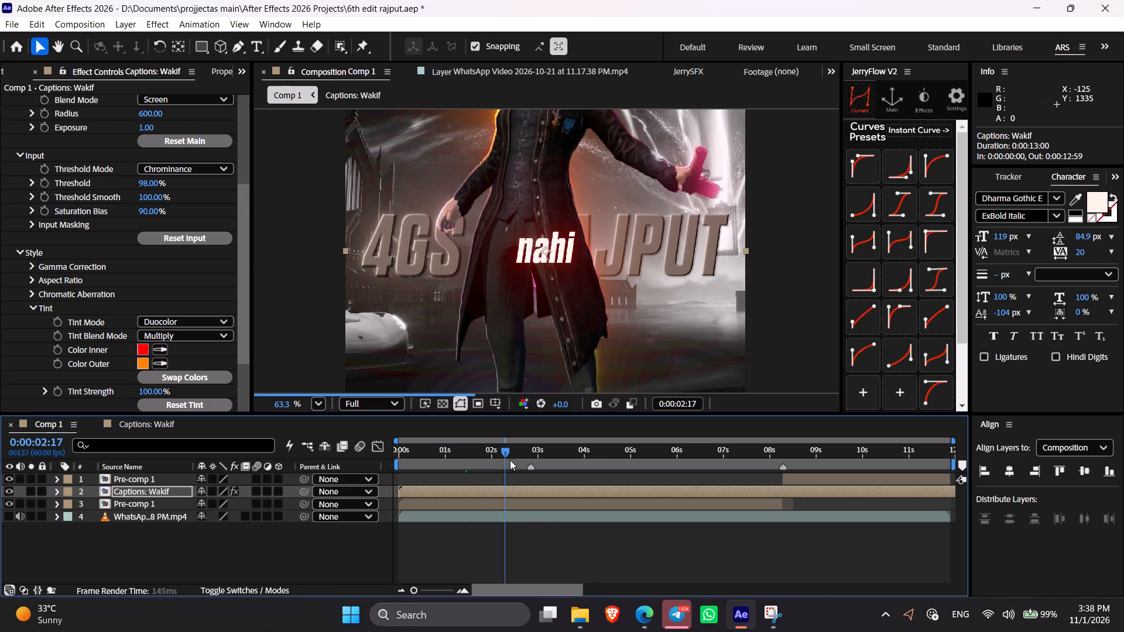
drag(510, 460, 554, 472)
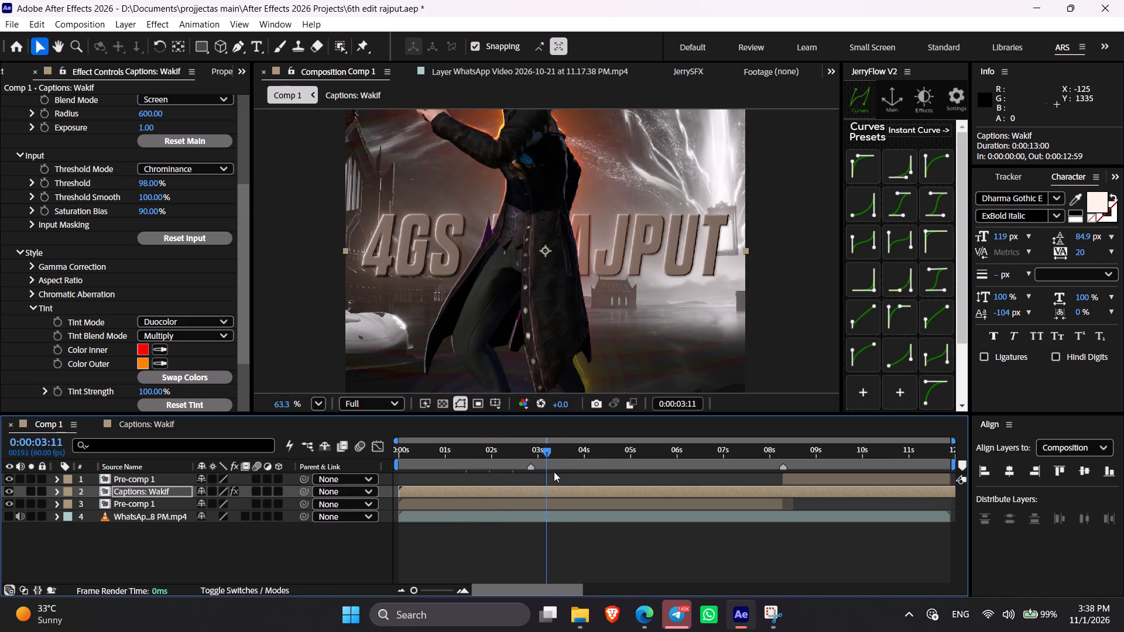
drag(554, 472, 578, 476)
click(579, 540)
scroll(559, 332, down, 2)
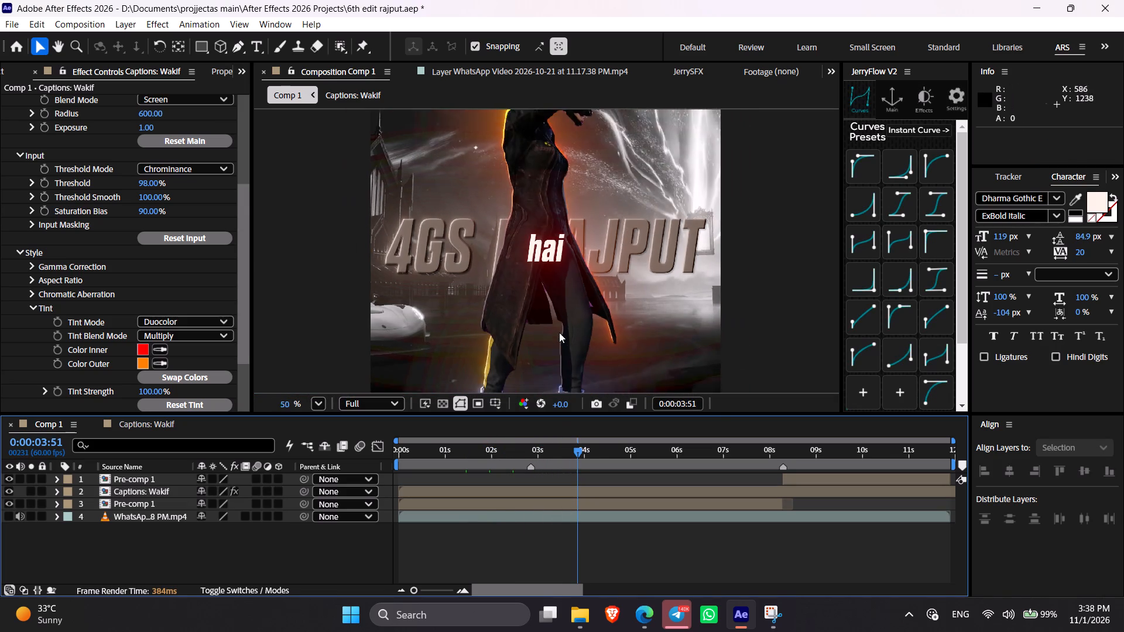
scroll(559, 332, down, 6)
drag(413, 456, 345, 456)
click(502, 554)
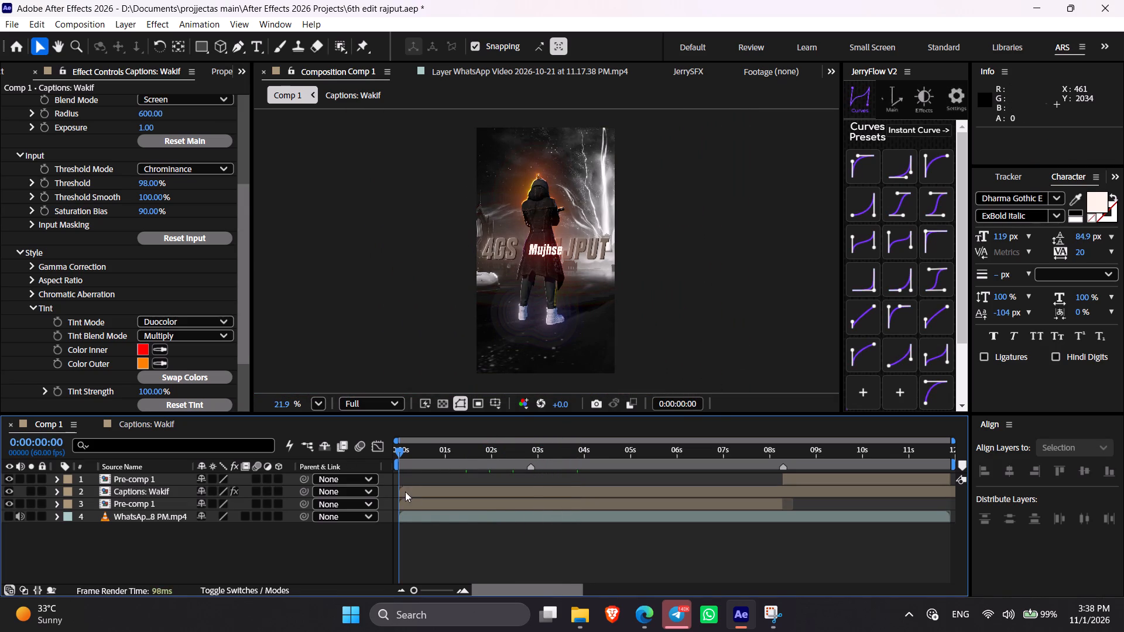
drag(403, 450, 447, 460)
key(ctrl+s)
Review the rest of the timeline and play the ending from the marker at 0:00:08:16.
drag(475, 453, 479, 453)
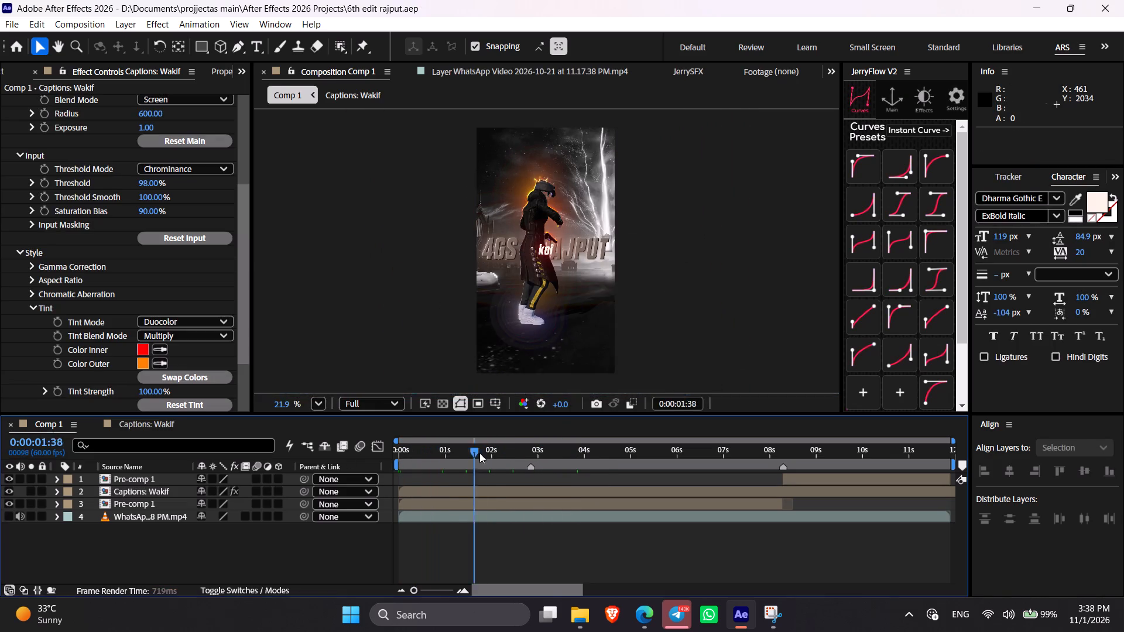
drag(479, 453, 661, 476)
click(712, 534)
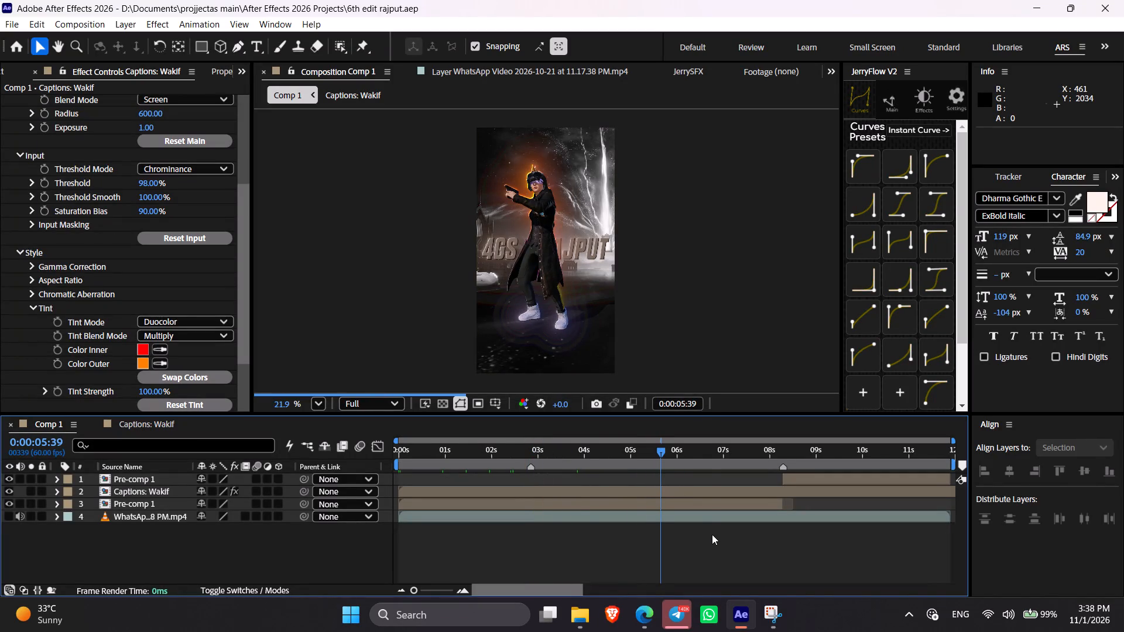
drag(700, 456, 767, 469)
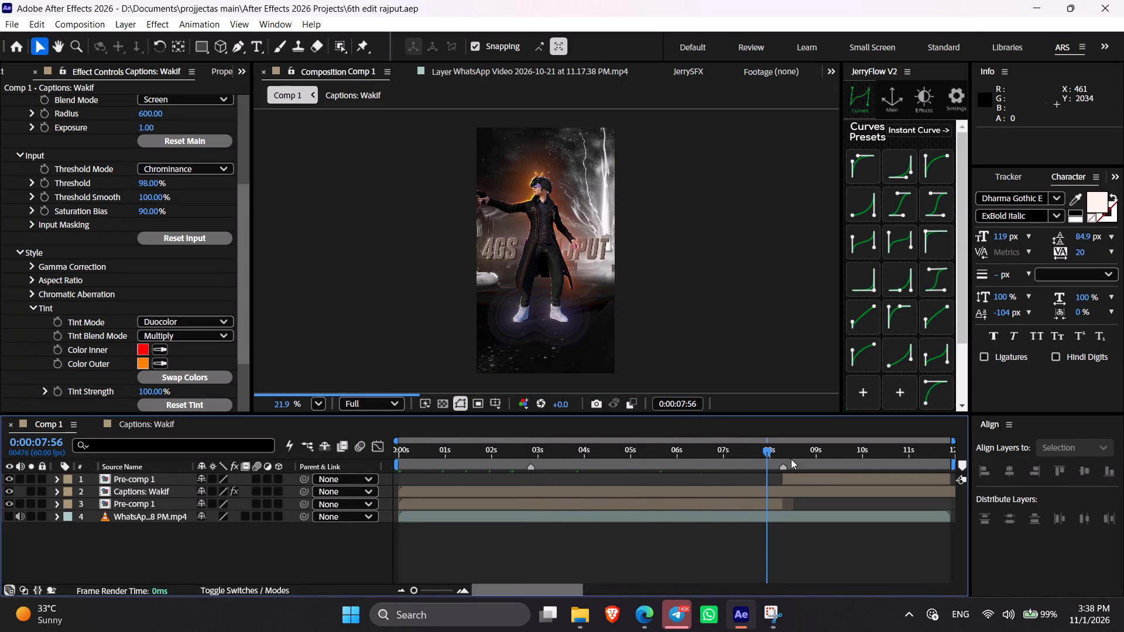
drag(777, 453, 782, 454)
shift+click(783, 455)
click(823, 547)
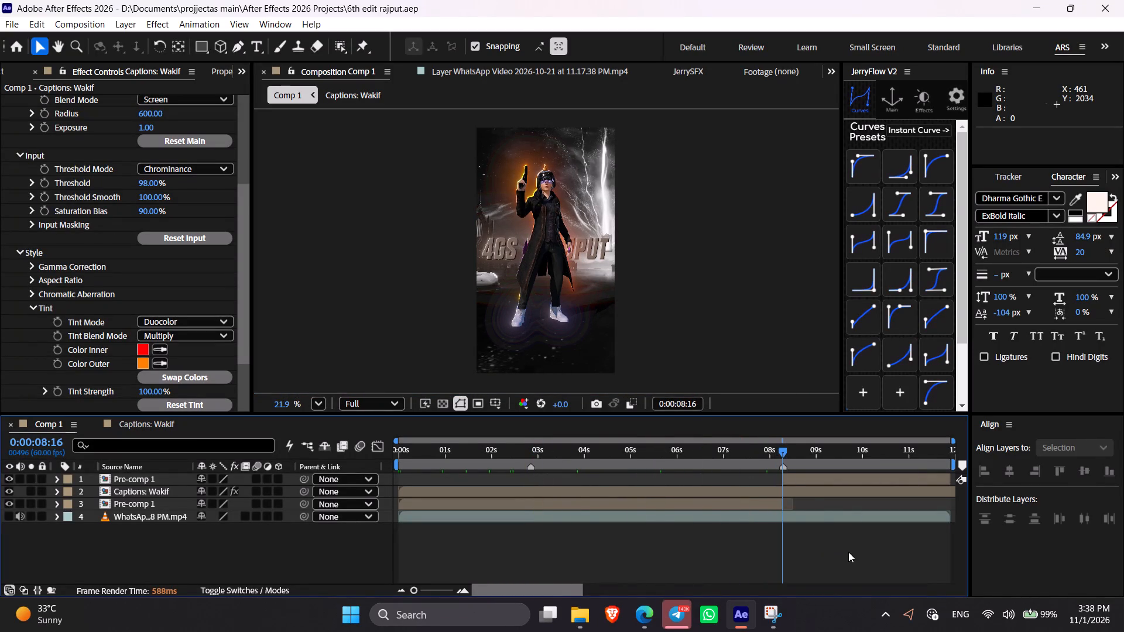
key(Delete)
key(Delete)
drag(524, 590, 566, 590)
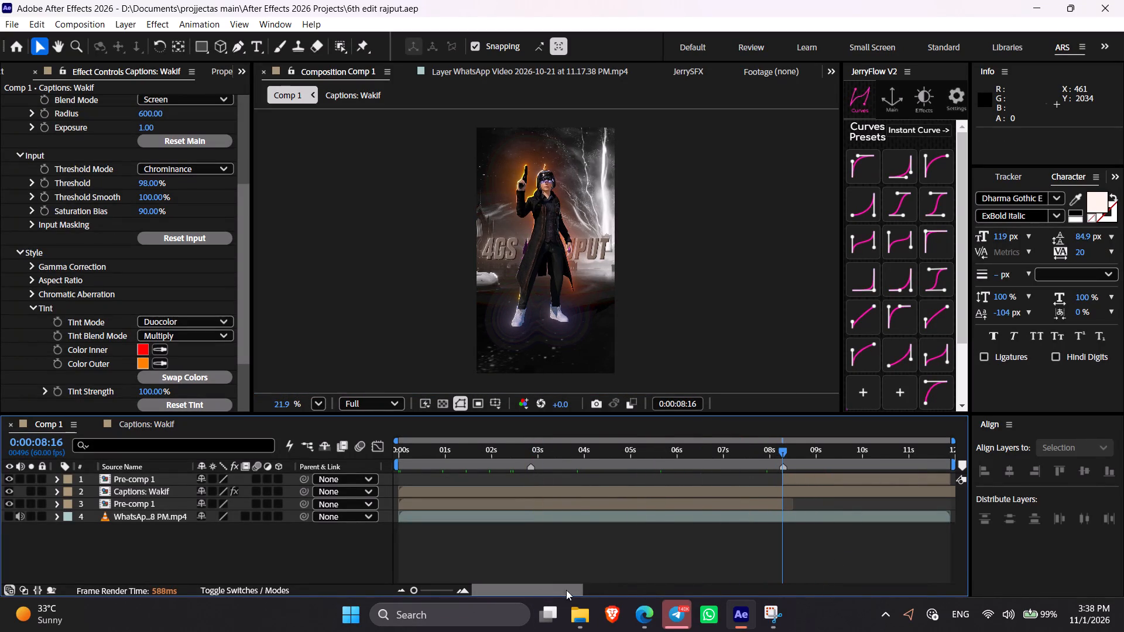
drag(566, 590, 573, 590)
key(Delete)
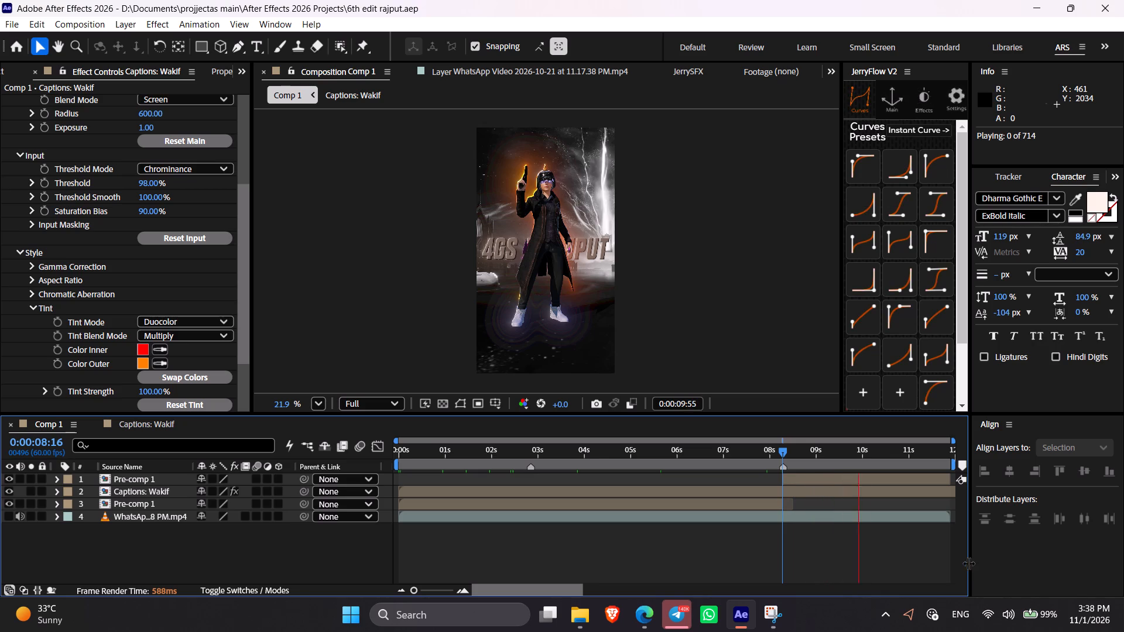
key(Delete)
key(Delete)
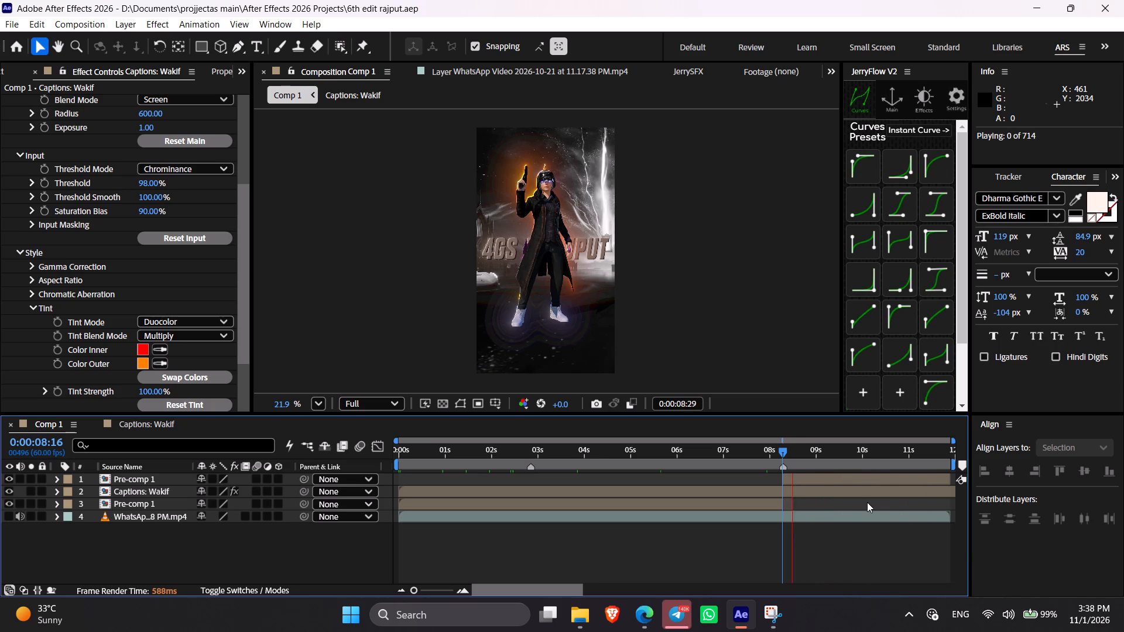
key(Delete)
Apply the Sapphire S_BlurMoCurves effect to the upper Pre-comp 1 layer that holds the ending.
click(851, 477)
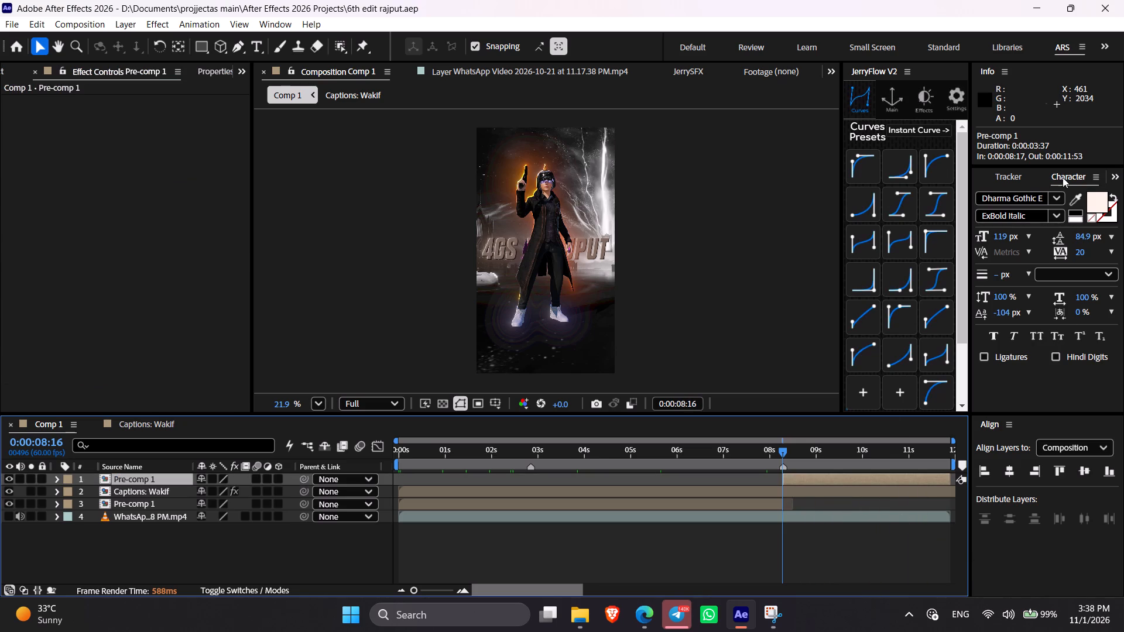
scroll(1060, 179, up, 4)
drag(1038, 197, 1029, 197)
key(BackSpace)
key(BackSpace)
key(BackSpace)
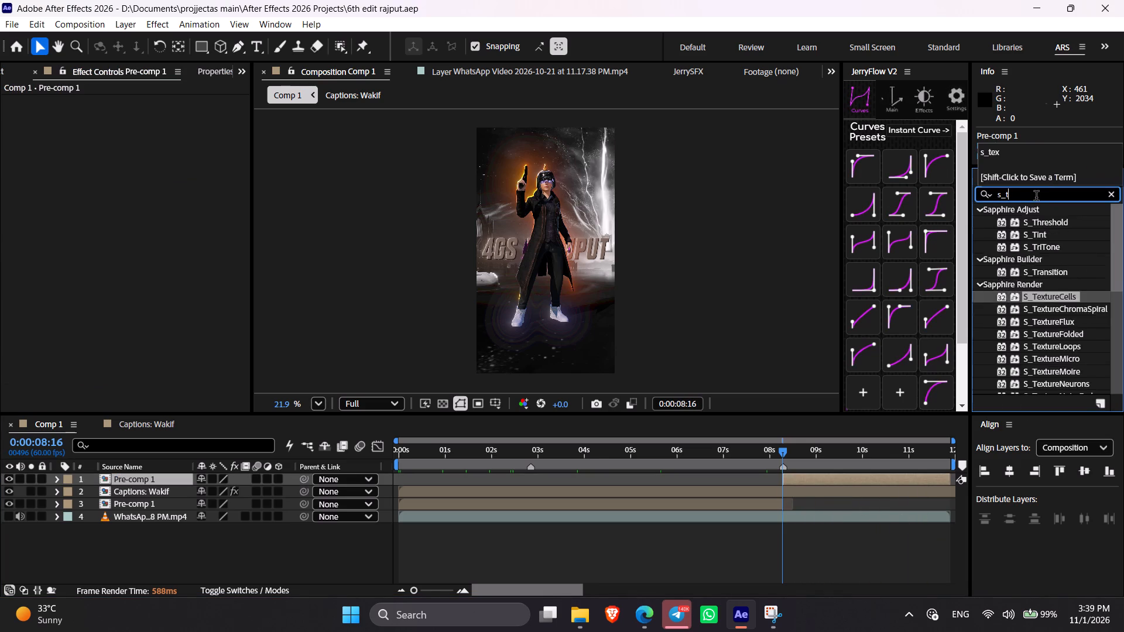
text(bl)
key(u)
drag(1070, 272, 821, 460)
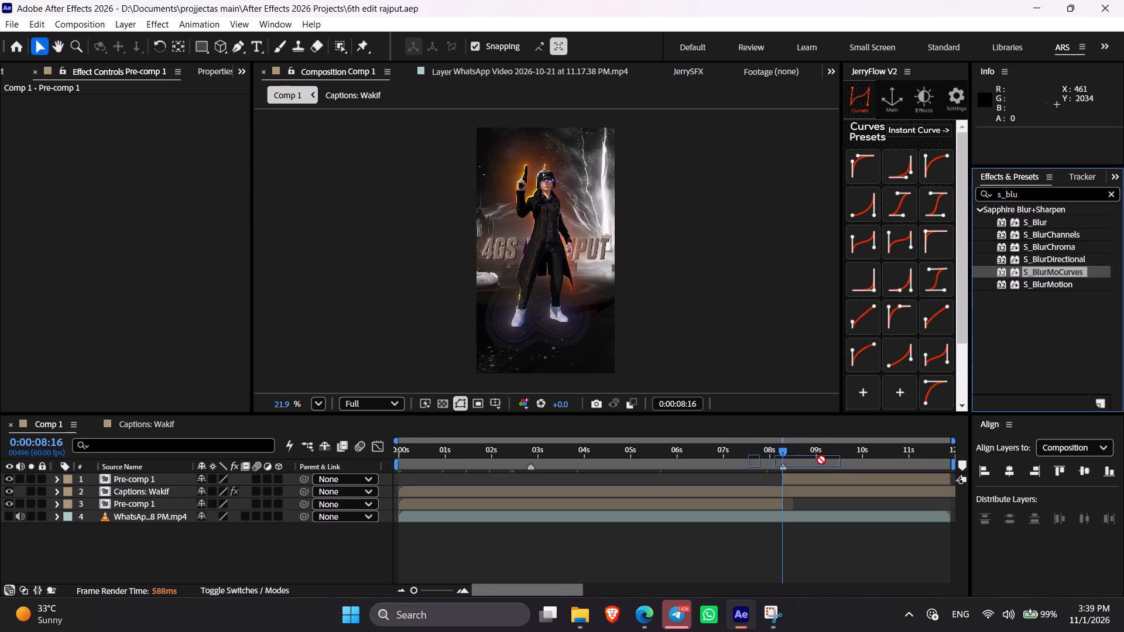
drag(821, 460, 837, 478)
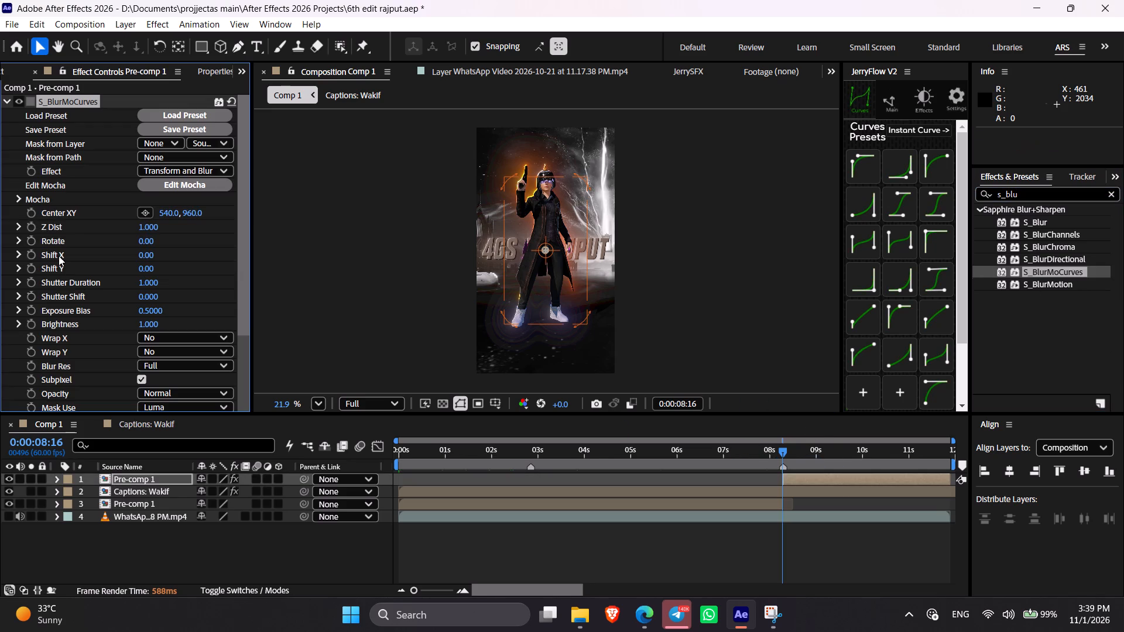
Keyframe S_BlurMoCurves Z Dist from 0:00:08:16 to 0.9 at the layer's end, with the effect centre on the character's head.
click(30, 226)
key(o)
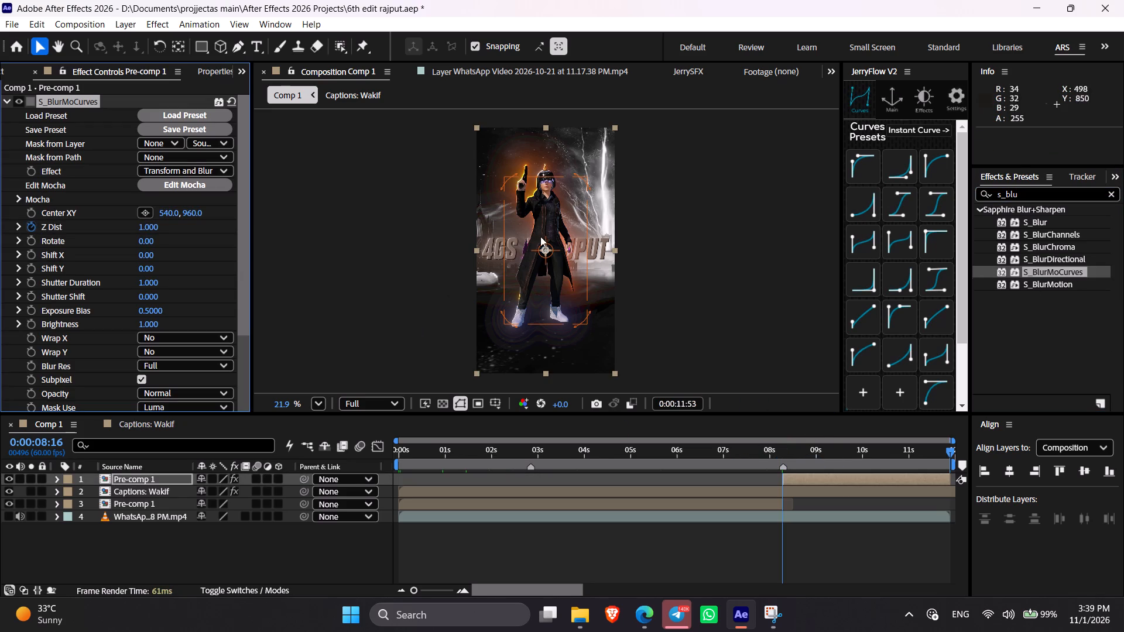
drag(544, 248, 544, 187)
click(544, 178)
drag(546, 194, 546, 191)
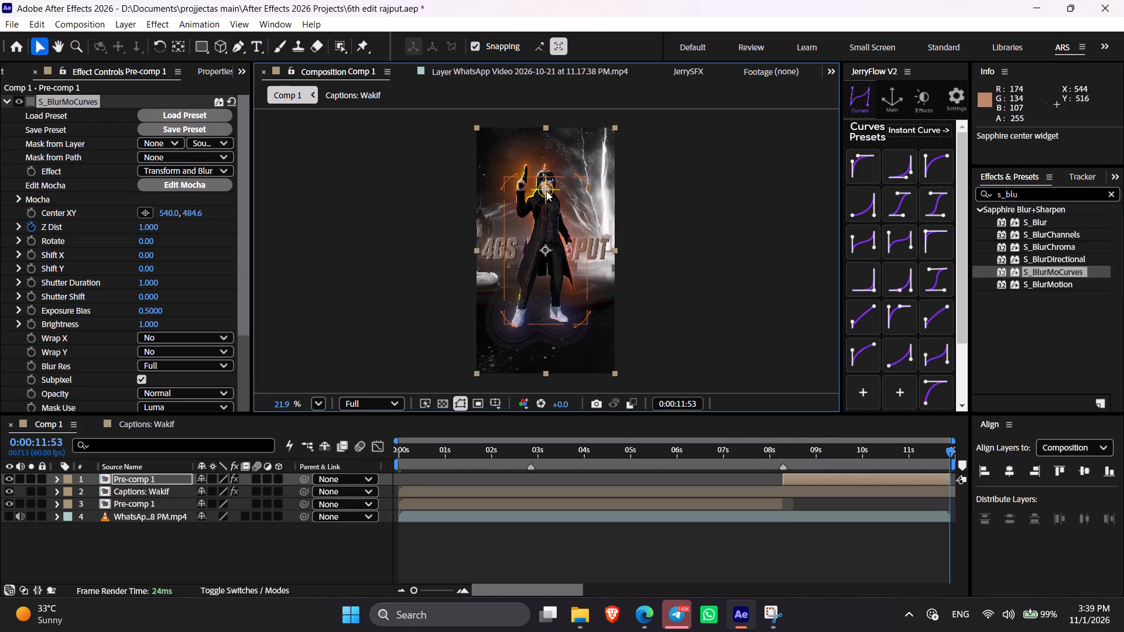
drag(546, 191, 547, 187)
click(150, 229)
key(slash)
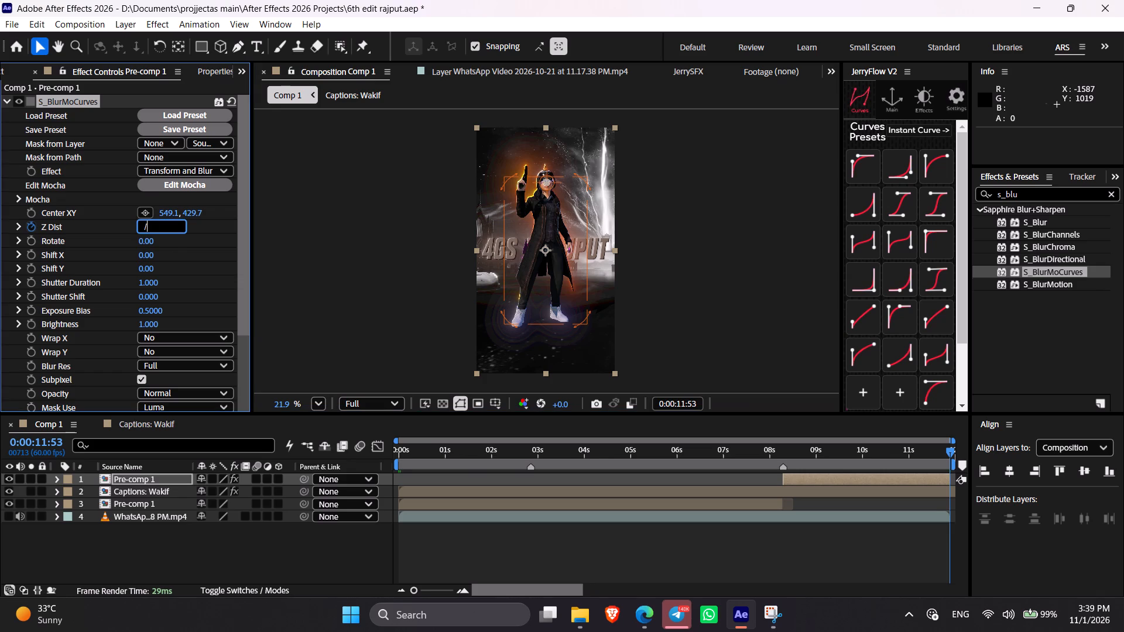
key(BackSpace)
key(period)
key(9)
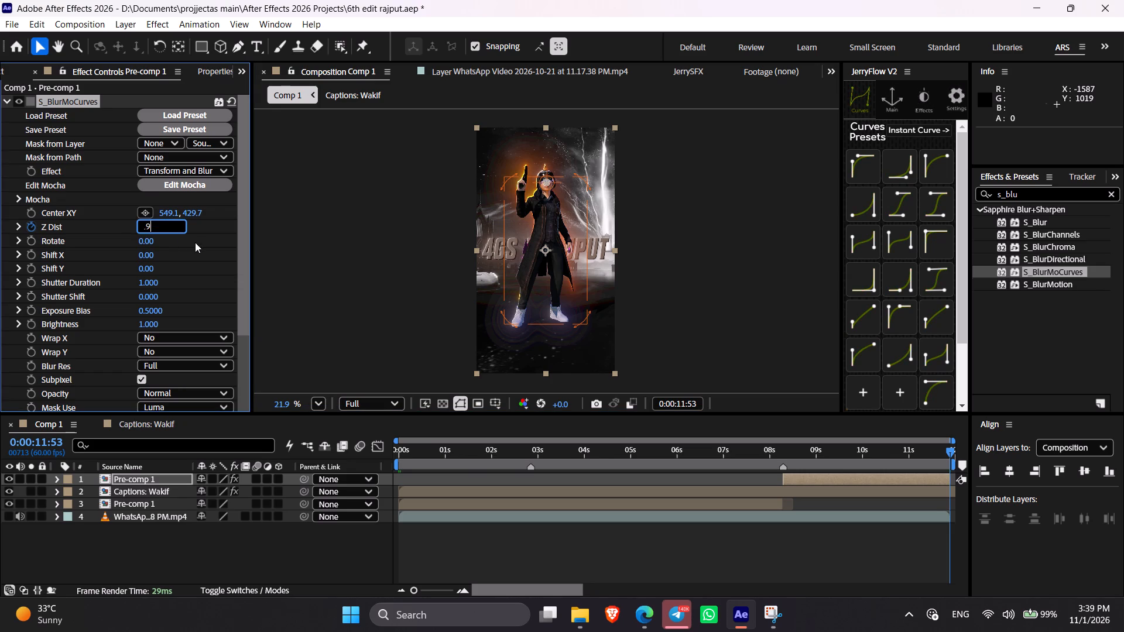
click(195, 242)
Apply a JerryFlow easing curve preset to both Z Dist keyframes of the upper Pre-comp 1 layer.
key(u)
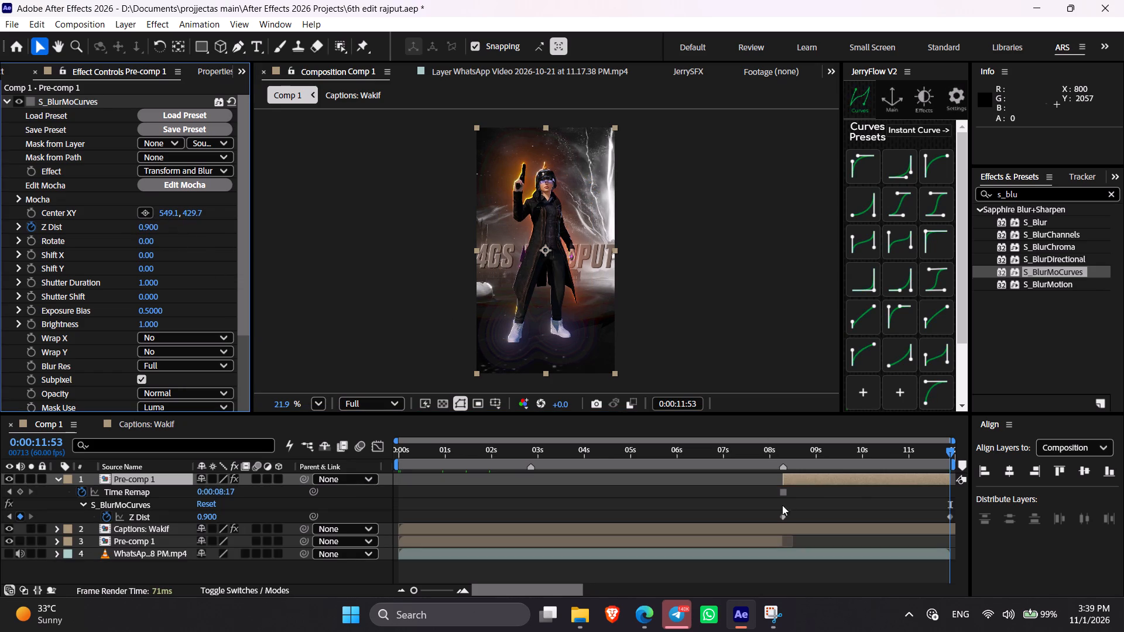
drag(762, 515, 1033, 528)
click(926, 176)
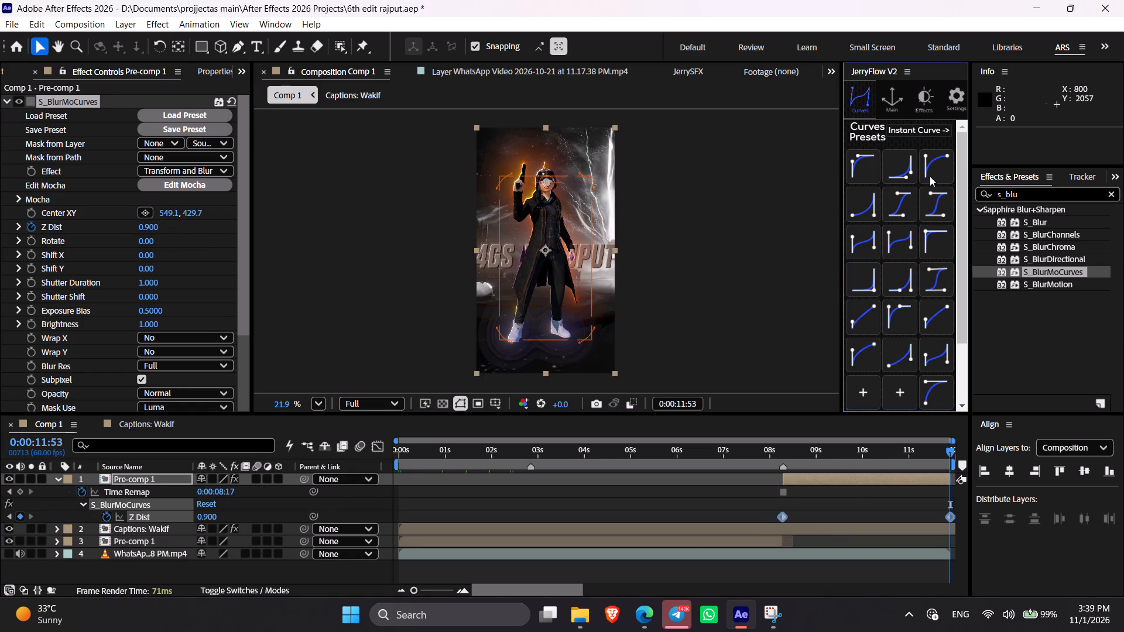
click(865, 248)
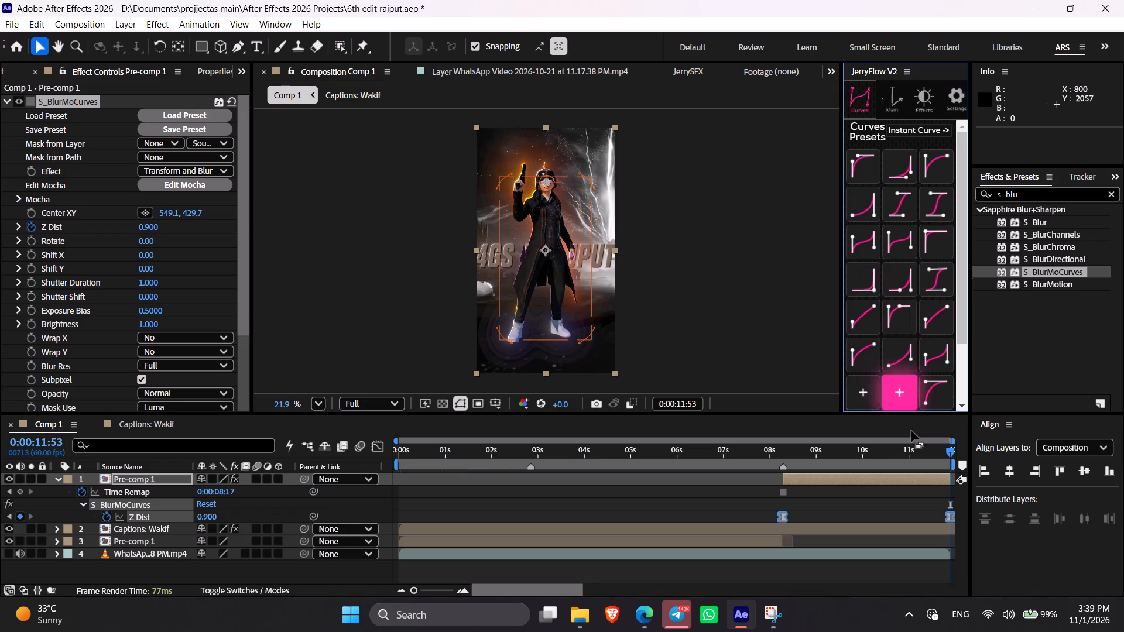
Fade out the upper Pre-comp 1 layer with opacity keyframes from 100% near 0:00:10:34 to 0% at 0:00:11:31, and save.
drag(878, 453, 869, 453)
key(t)
drag(876, 453, 888, 457)
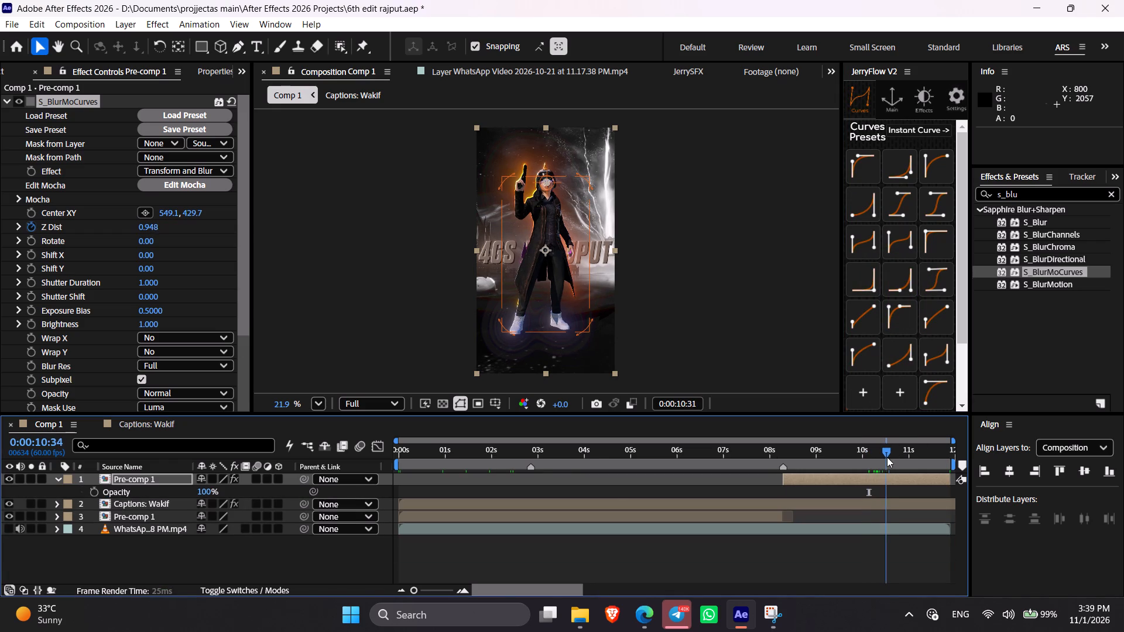
click(89, 494)
click(933, 455)
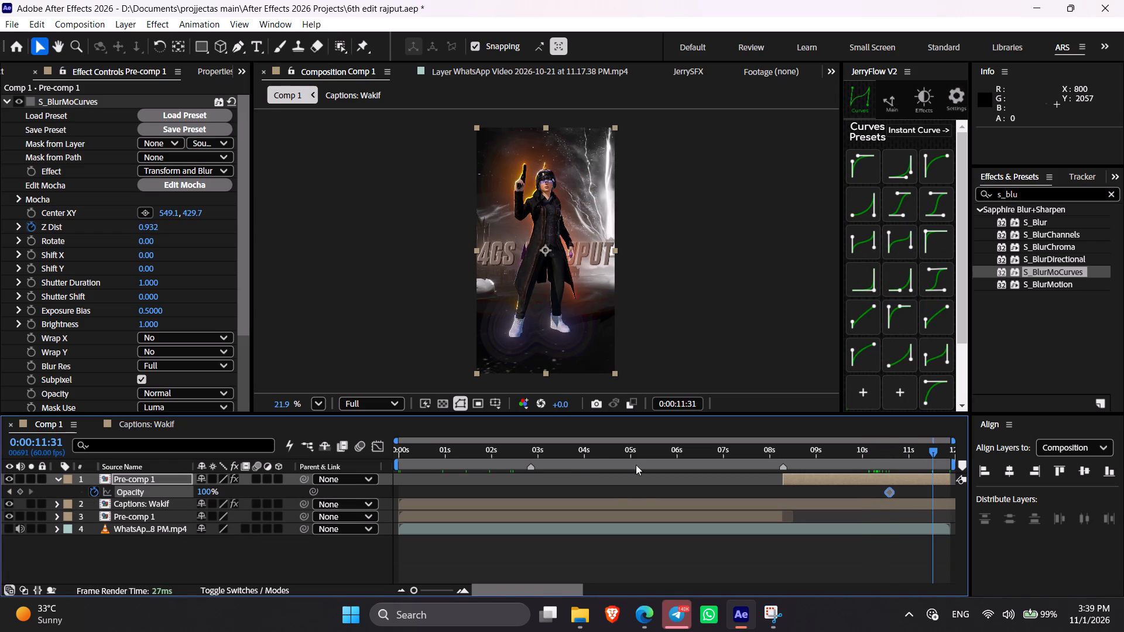
drag(205, 490, 0, 490)
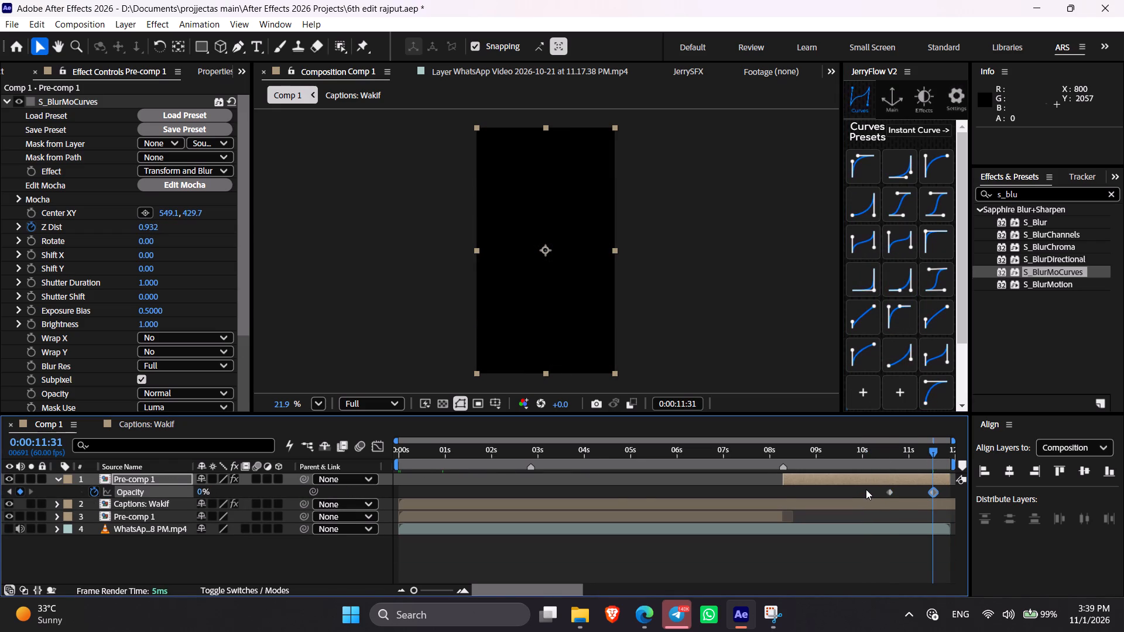
key(u)
key(u)
key(i)
click(839, 534)
key(c)
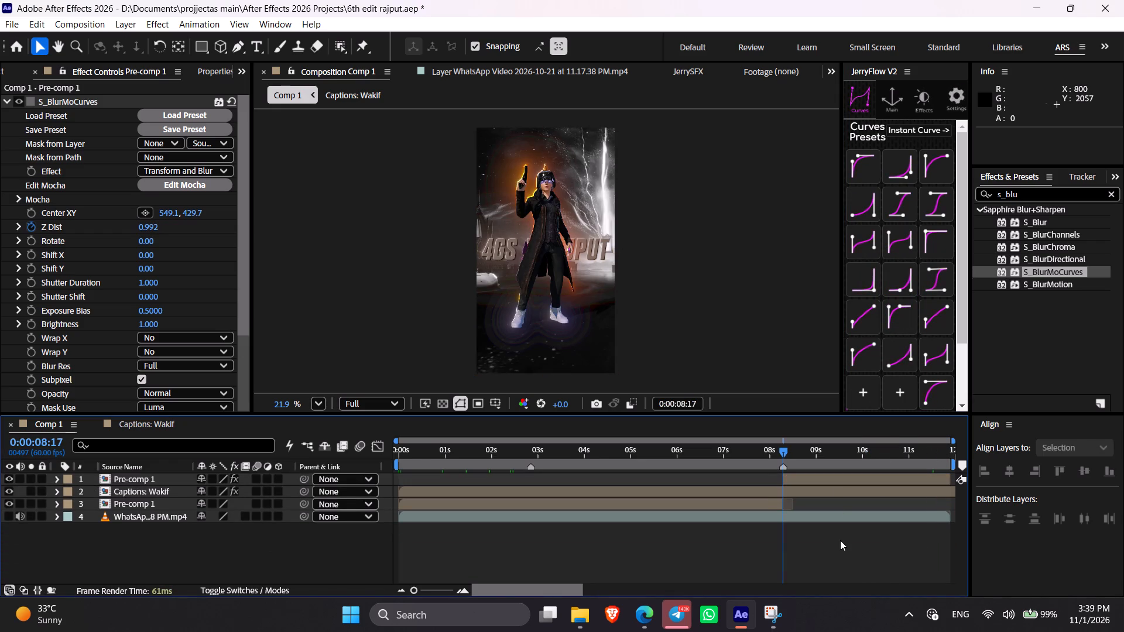
key(v)
key(ctrl+s)
Apply the Tint and CC Vignette effects to the upper Pre-comp 1 layer.
click(806, 479)
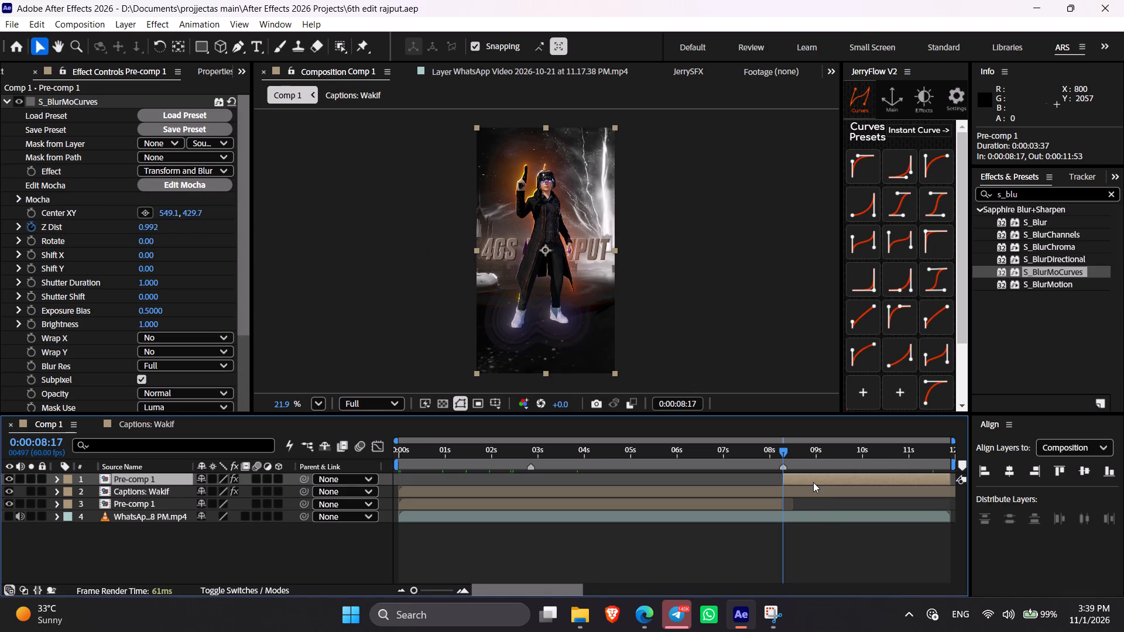
key(ctrl+space)
text(tint)
click(789, 449)
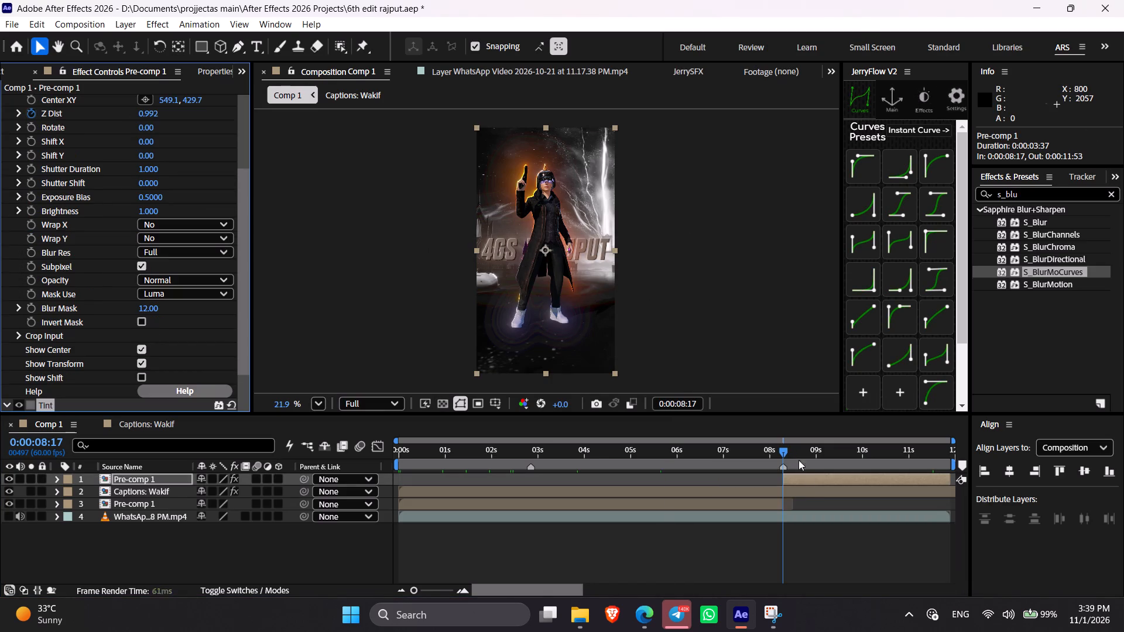
key(ctrl+space)
key(v)
key(i)
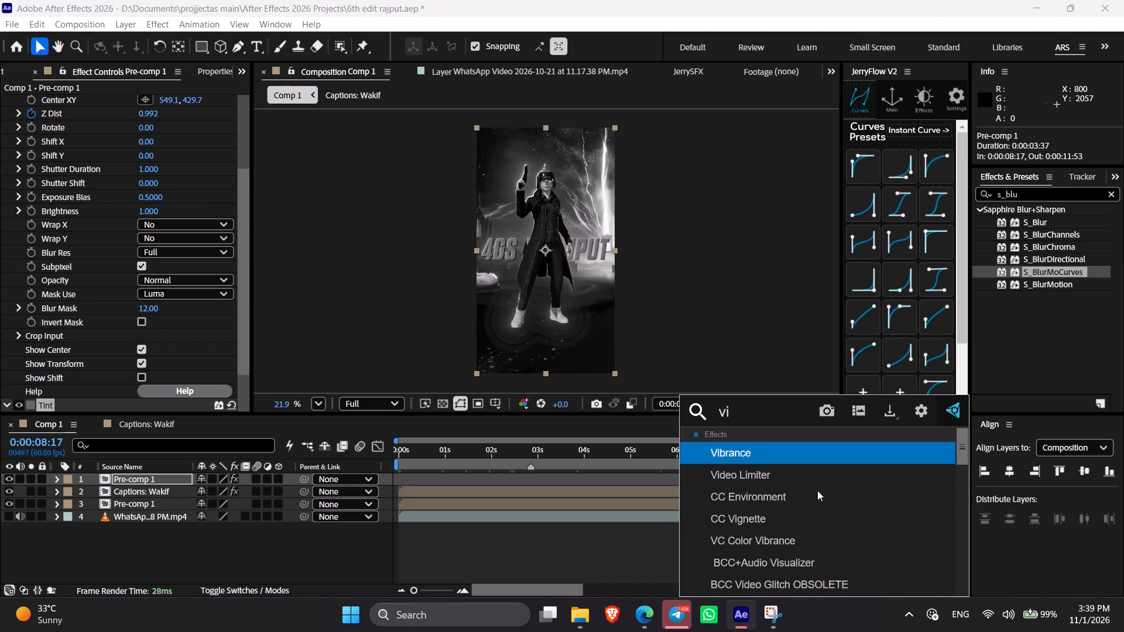
key(g)
click(786, 457)
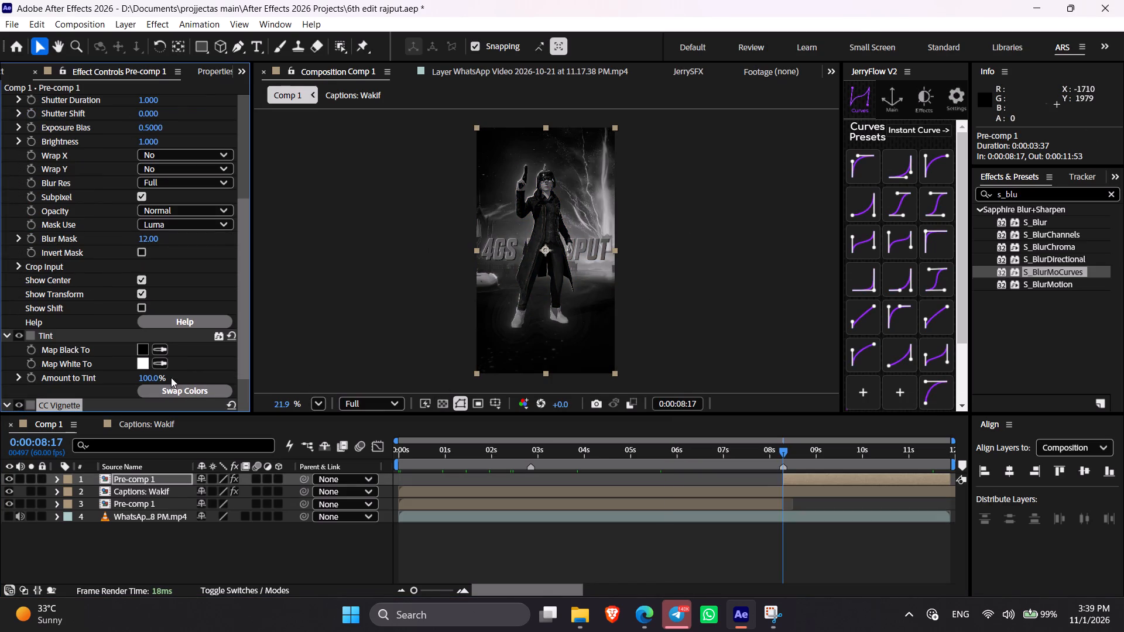
Set the Tint effect's Amount to Tint to 25%.
click(152, 374)
key(2)
key(5)
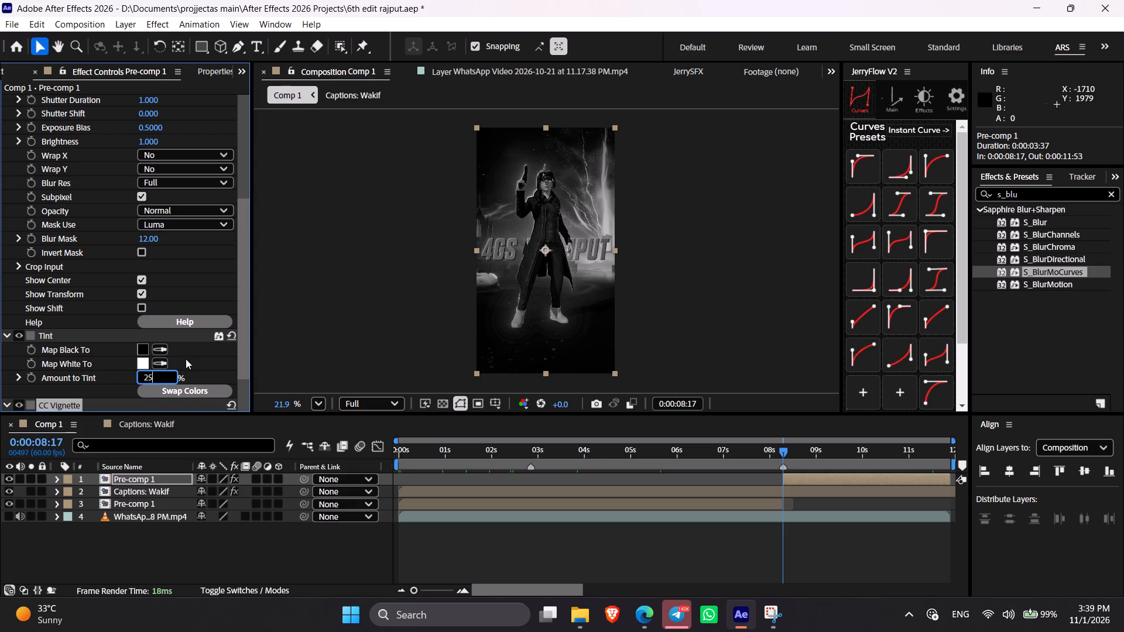
click(197, 355)
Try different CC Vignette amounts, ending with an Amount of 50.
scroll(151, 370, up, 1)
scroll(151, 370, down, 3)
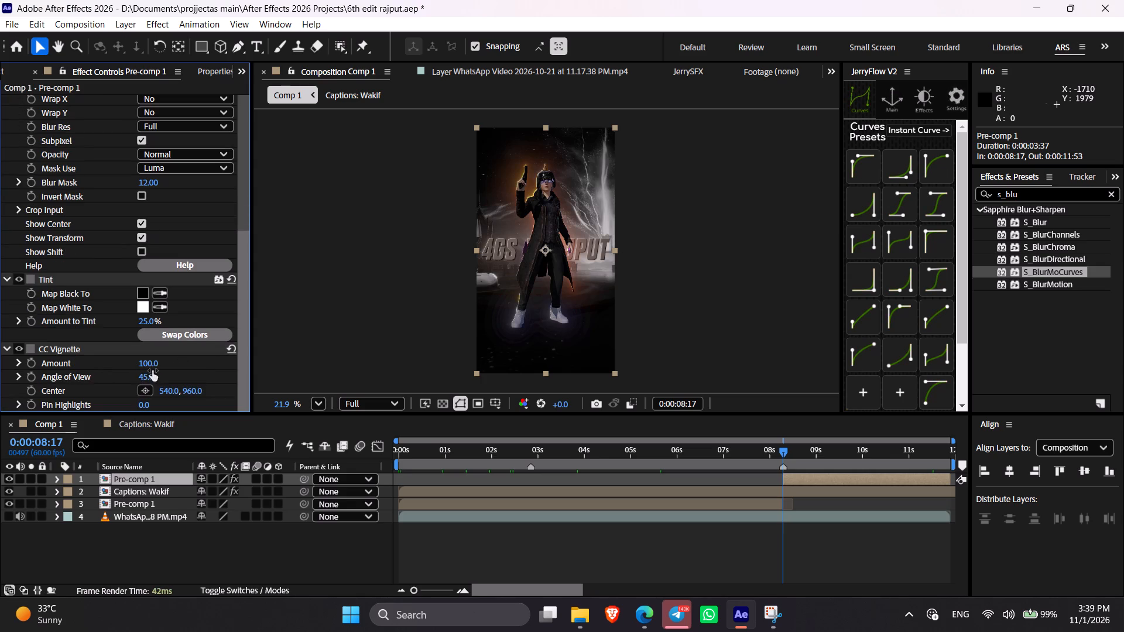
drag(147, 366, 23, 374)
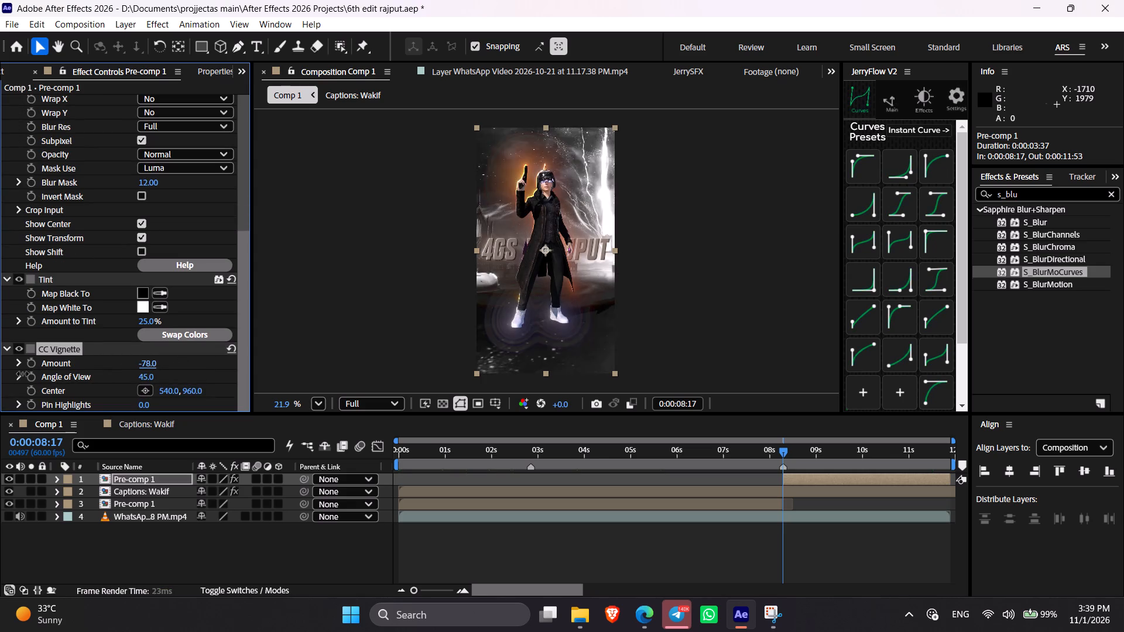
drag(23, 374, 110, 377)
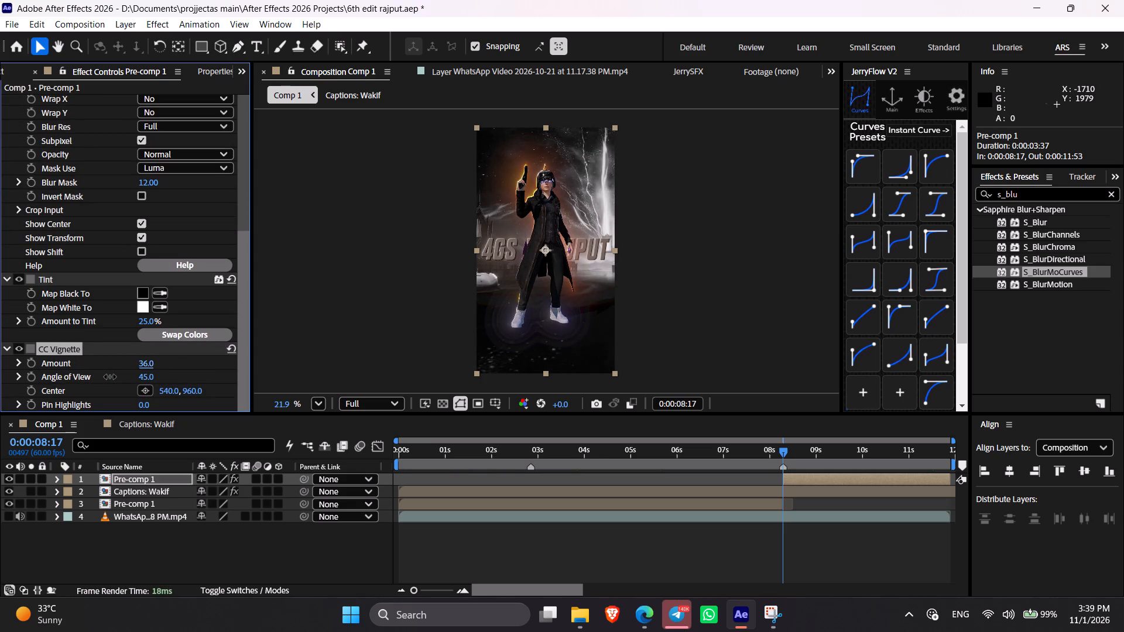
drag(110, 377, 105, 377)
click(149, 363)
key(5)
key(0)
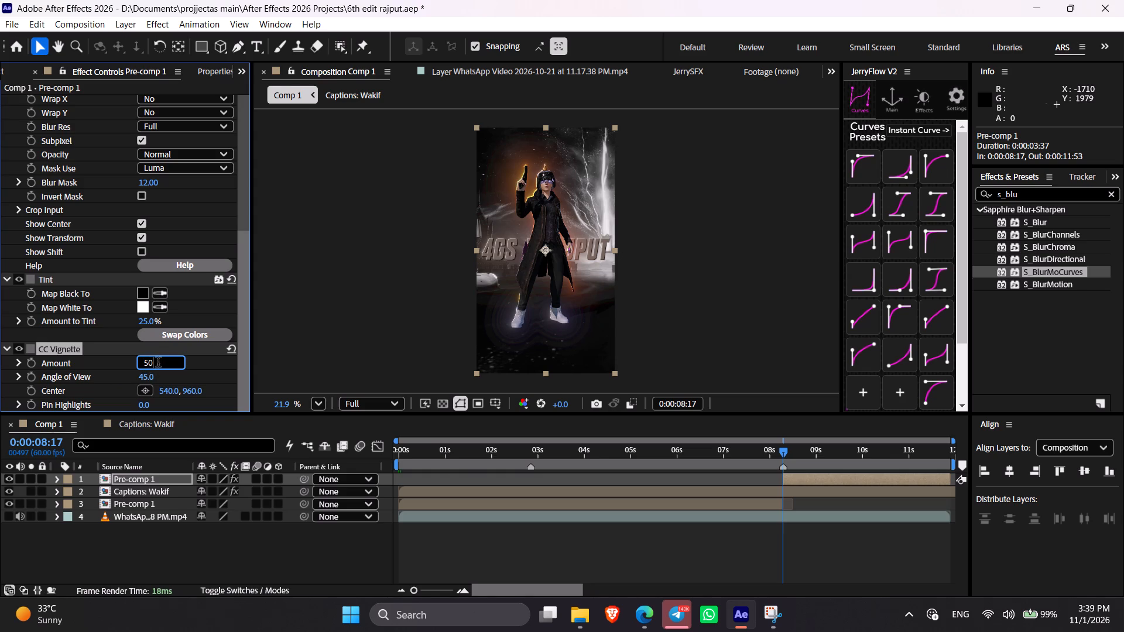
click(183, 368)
Set the CC Vignette's Angle of View to 30 and Amount to 73, compare it switched off and on, and save the project.
click(150, 379)
key(3)
key(0)
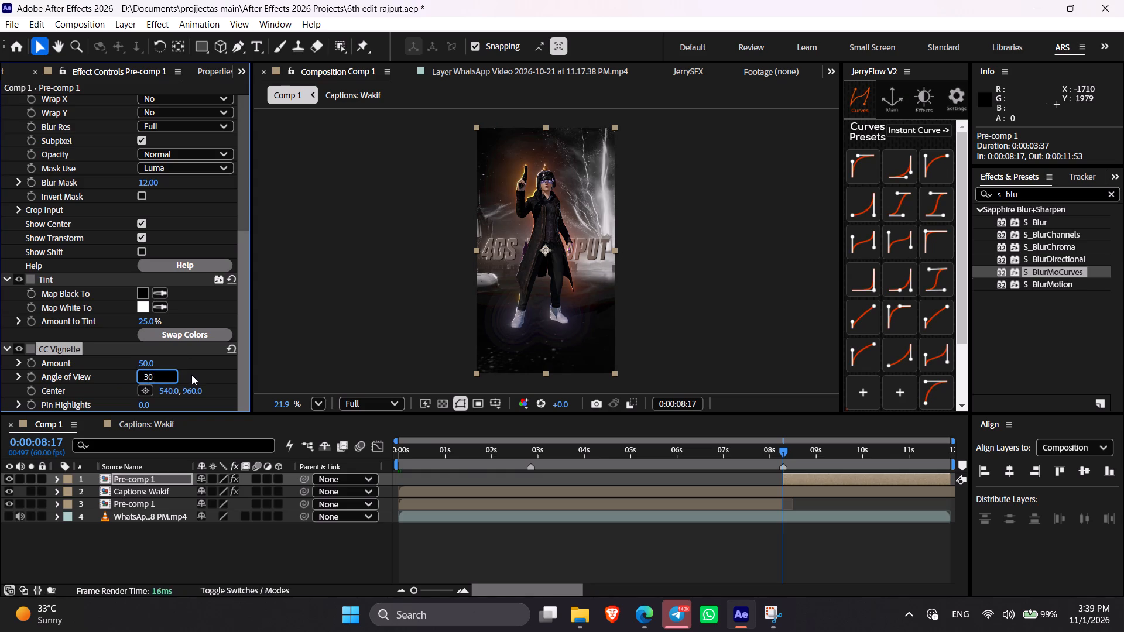
click(191, 375)
drag(148, 360, 170, 362)
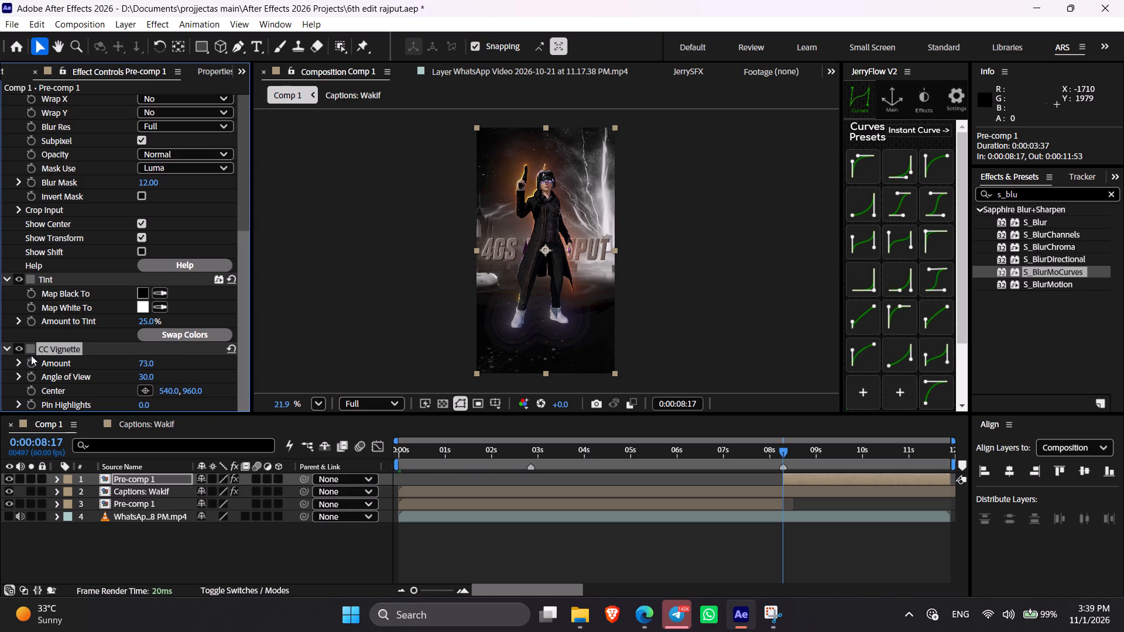
click(16, 348)
click(16, 348)
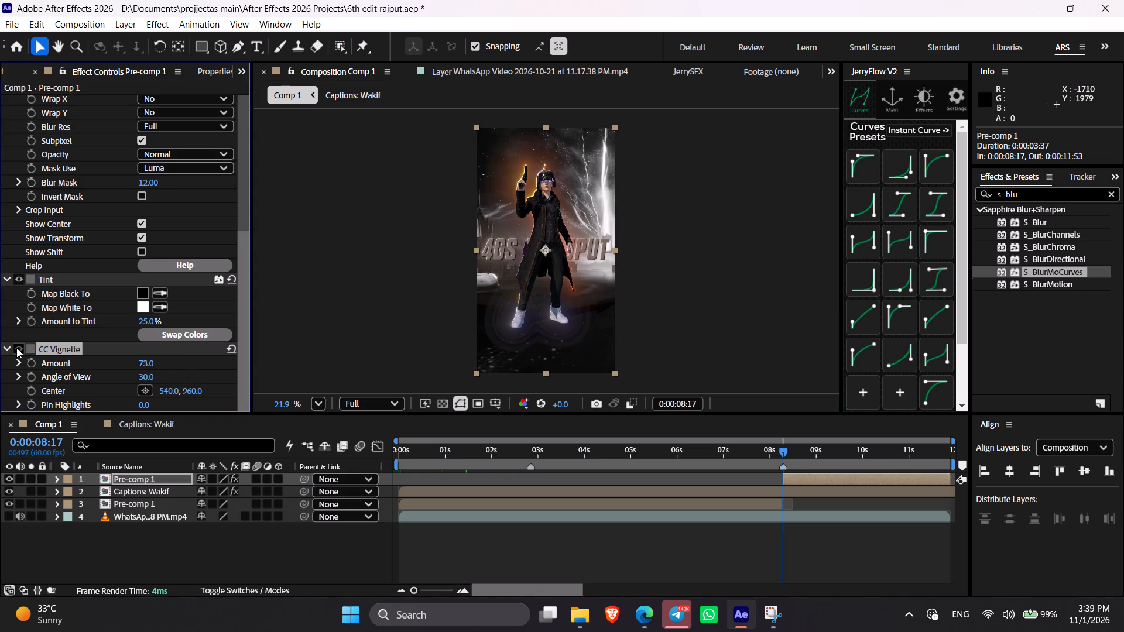
click(16, 348)
key(ctrl+s)
Add an adjustment layer above the upper Pre-comp 1 layer, starting at 0:00:08:17.
key(i)
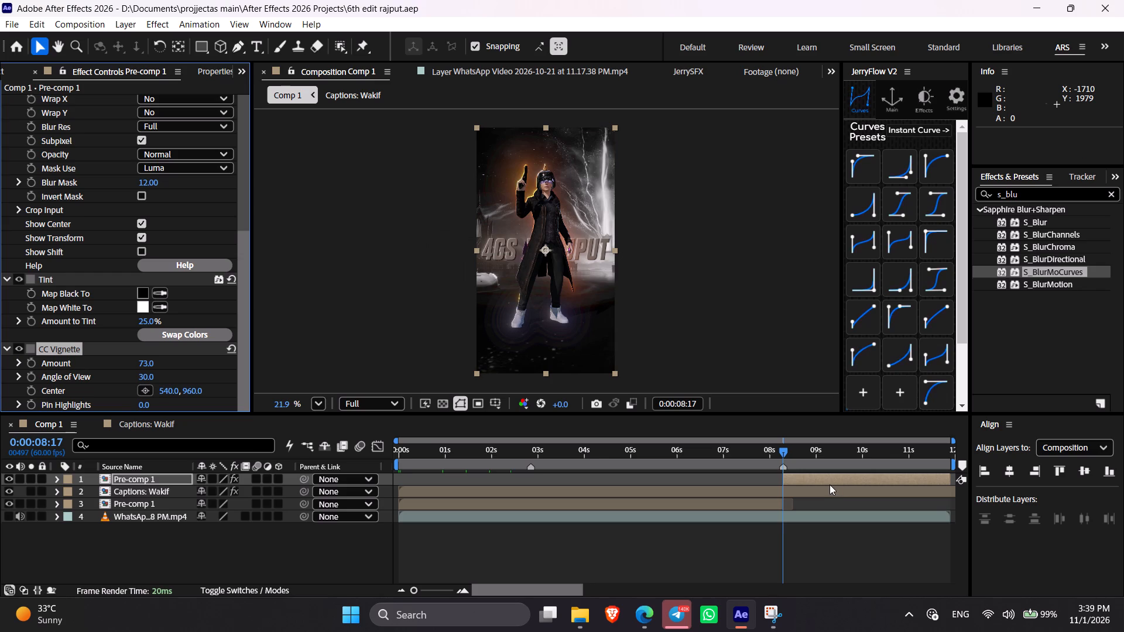
click(830, 485)
key(ctrl+alt+y)
key(bracketleft)
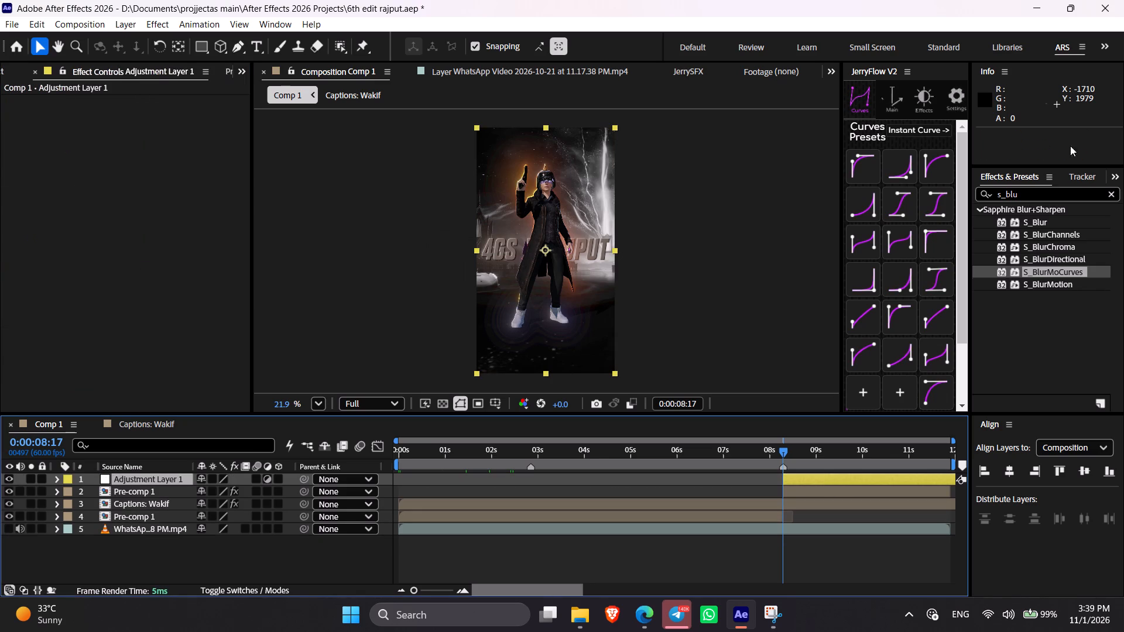
Search the effects and presets for zoom and apply a shake preset from the CRIMNAL folder to the adjustment layer.
drag(1032, 192, 978, 199)
text(zoo)
key(m)
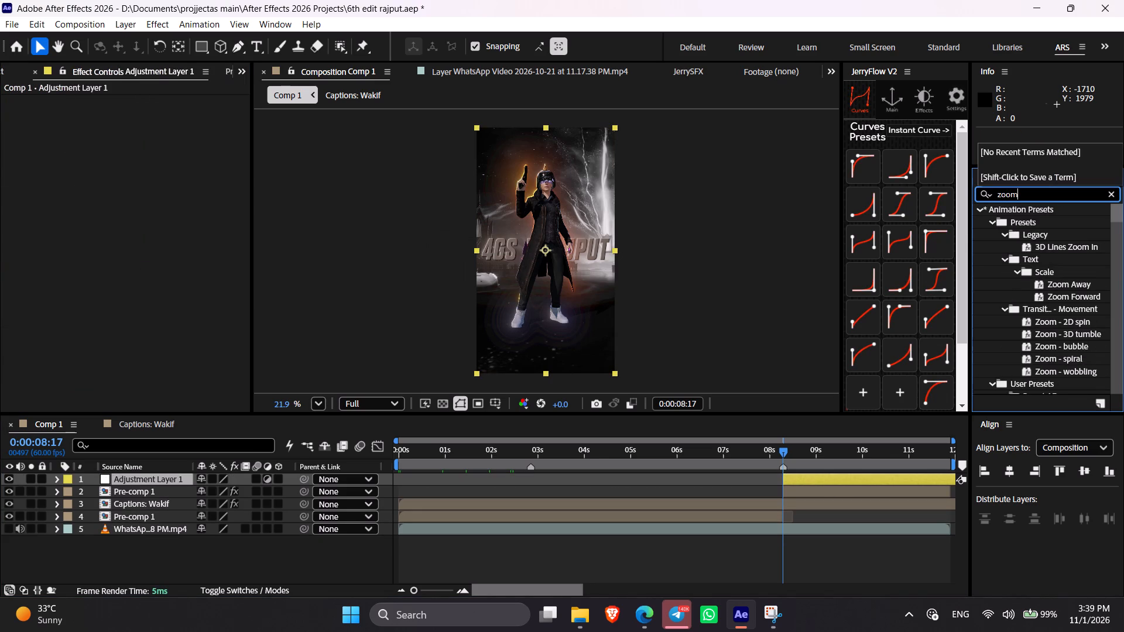
drag(1116, 218, 1123, 267)
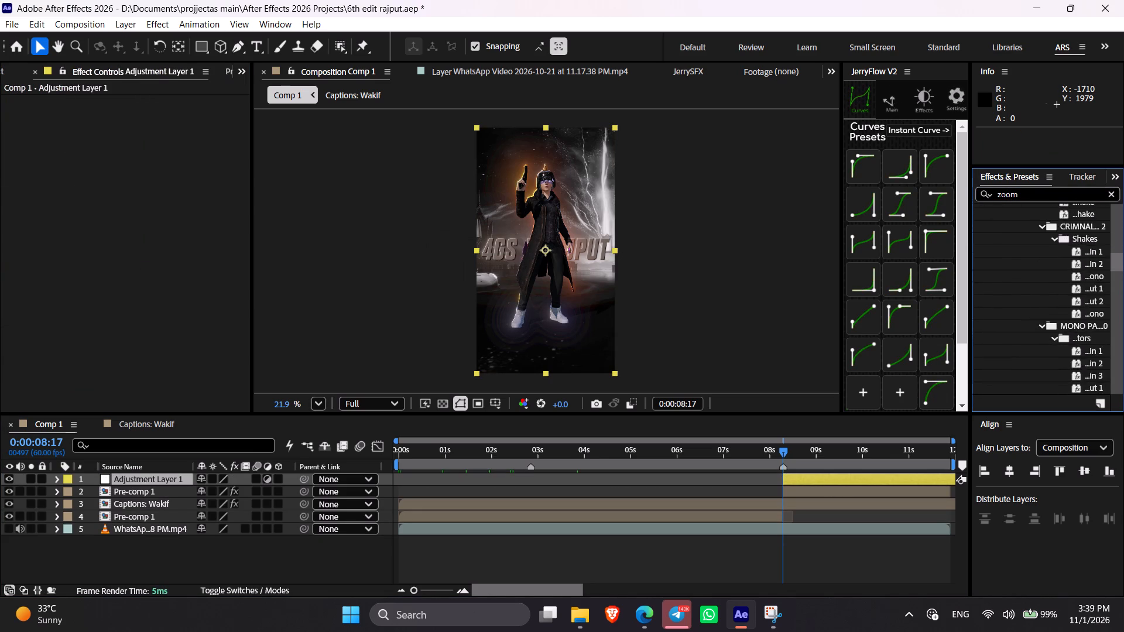
drag(1123, 267, 1123, 253)
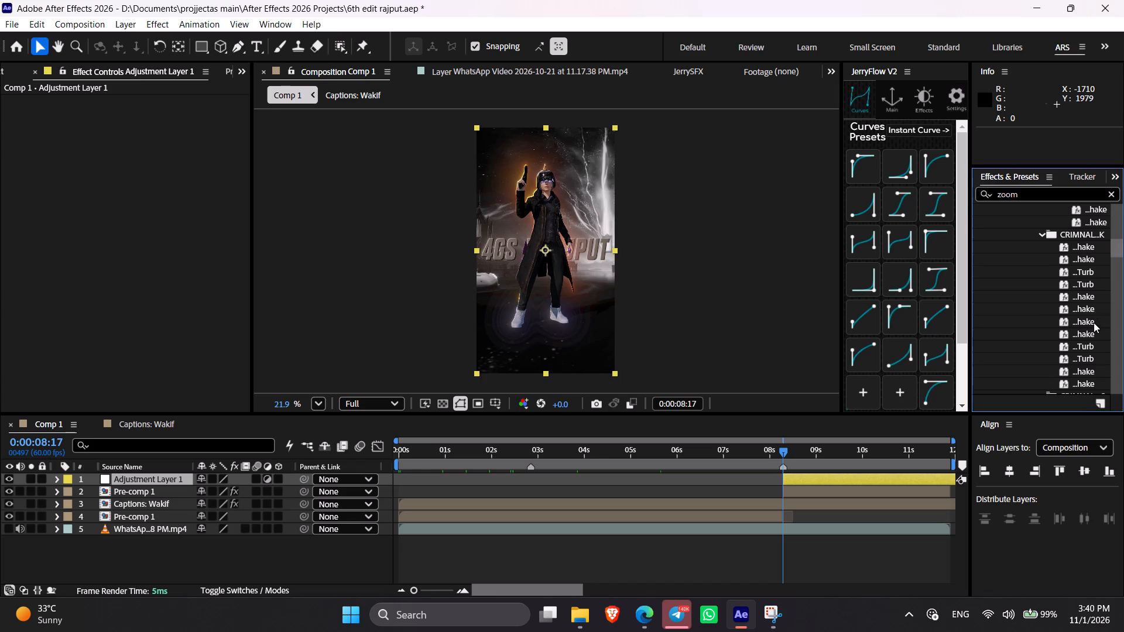
drag(1086, 322, 820, 486)
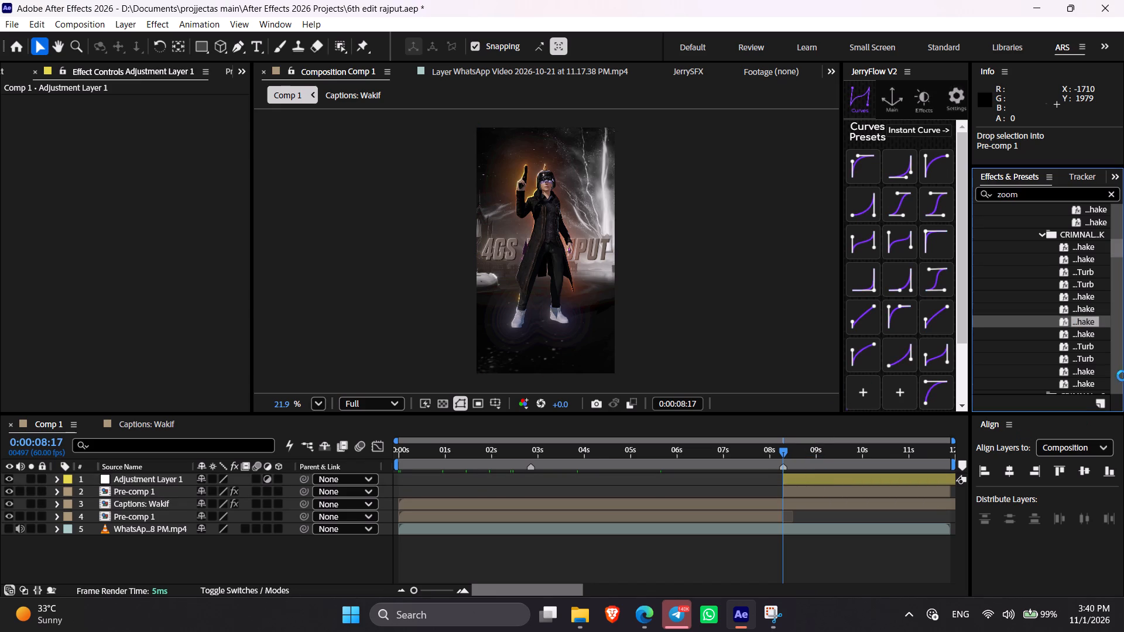
key(ctrl+z)
drag(1077, 321, 869, 443)
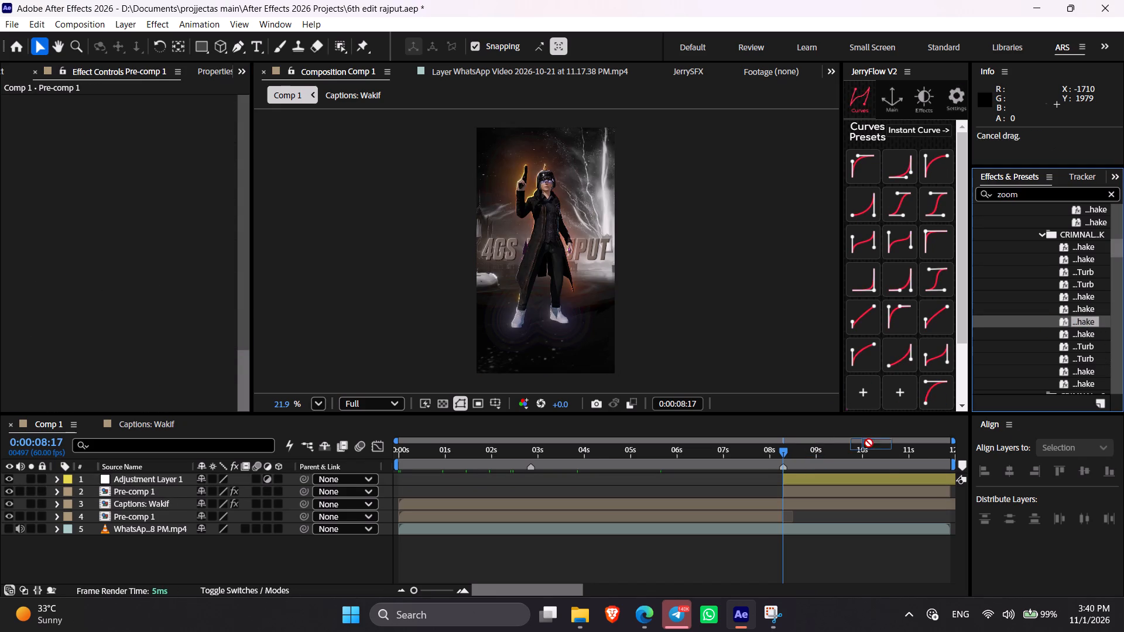
drag(869, 443, 887, 476)
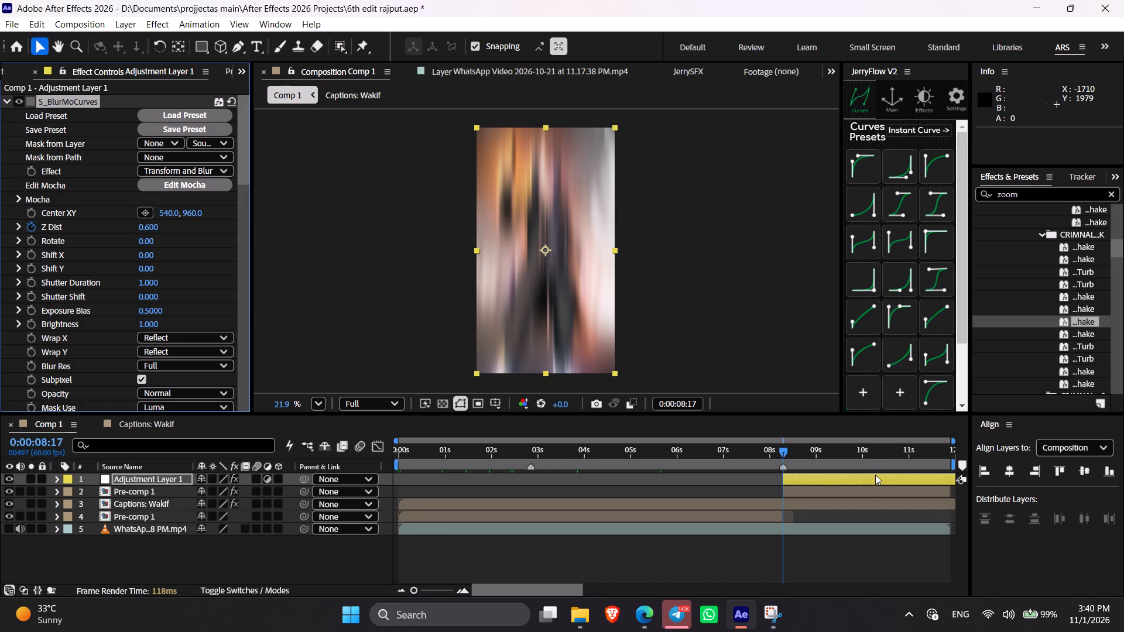
Delete the first S_BlurMoCurves effect, the one with the Z Dist animation, from the adjustment layer.
key(e)
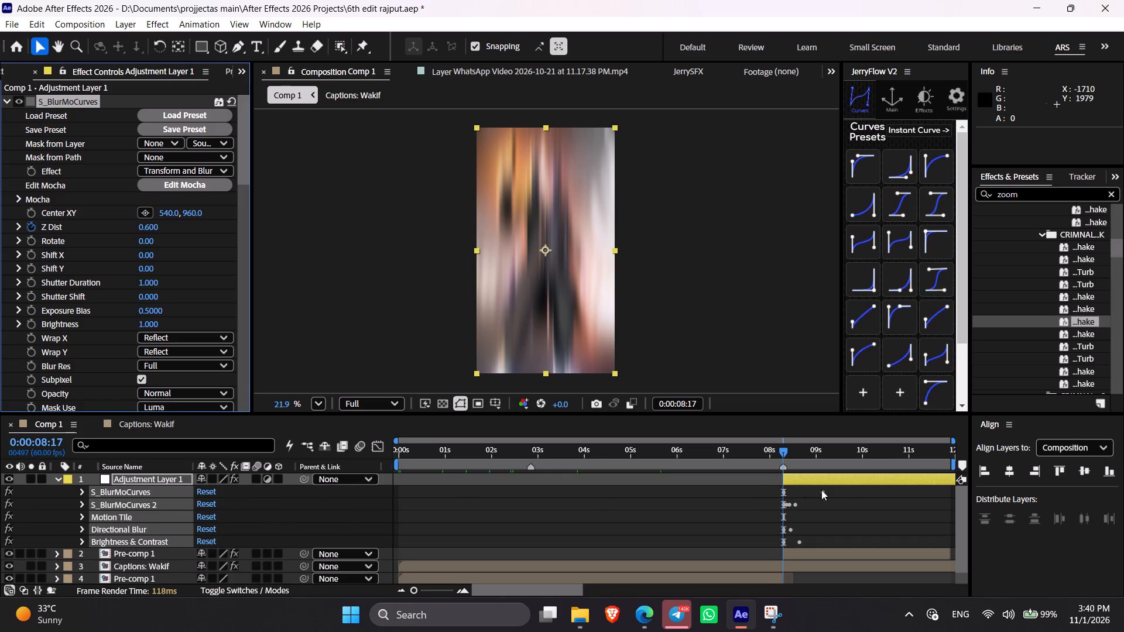
key(u)
click(848, 499)
click(156, 493)
key(BackSpace)
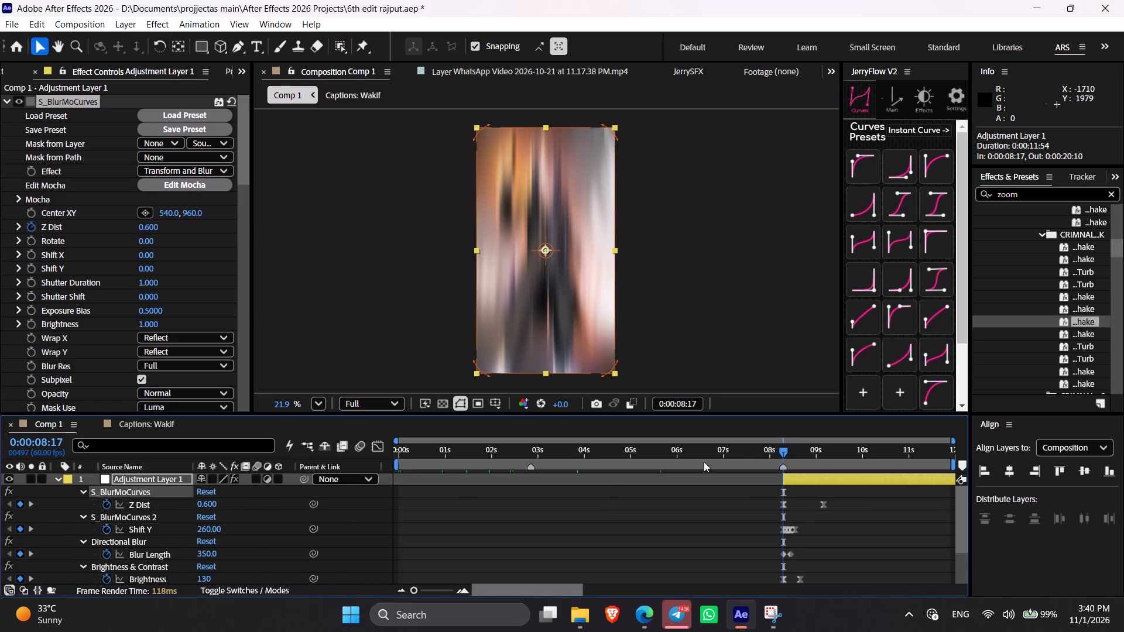
Split the adjustment layer at 0:00:08:39, delete the remainder, shorten the kept part a little more, and save the project.
click(822, 460)
key(j)
key(u)
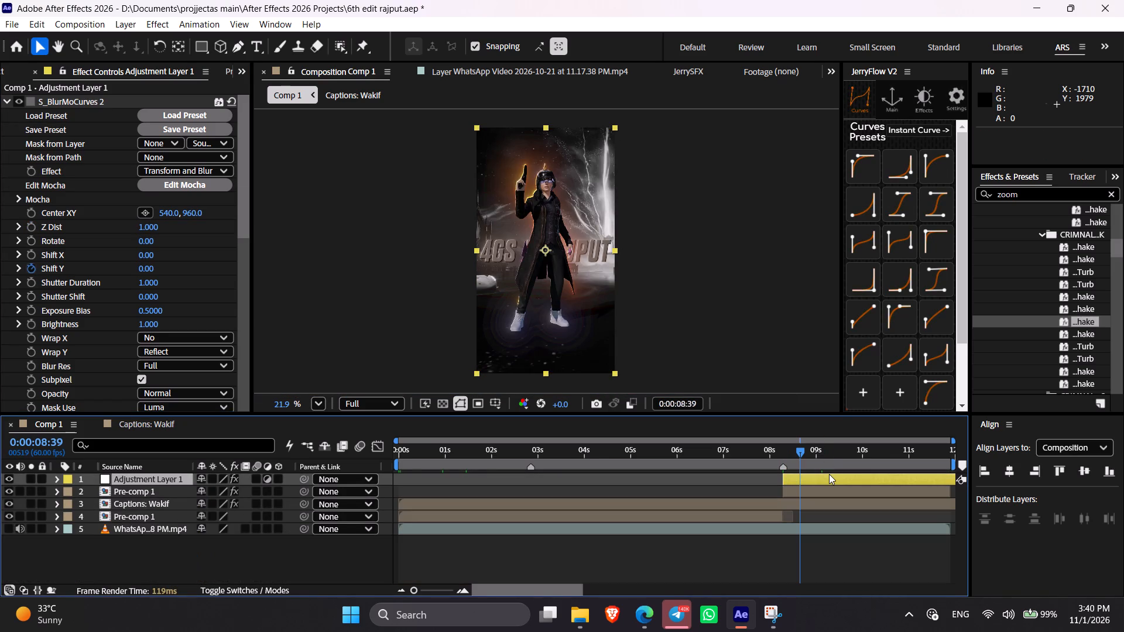
key(ctrl+shift+d)
key(BackSpace)
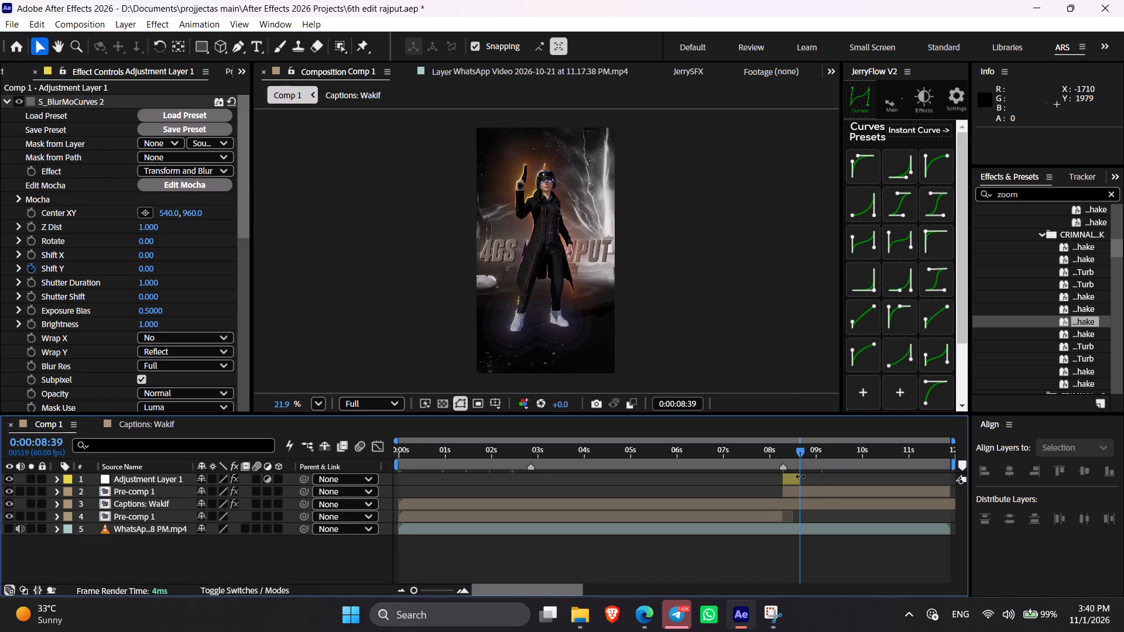
alt+drag(800, 480, 791, 492)
key(ctrl+s)
Set the preview resolution to Quarter and play Comp 1 from the beginning.
drag(350, 401, 378, 493)
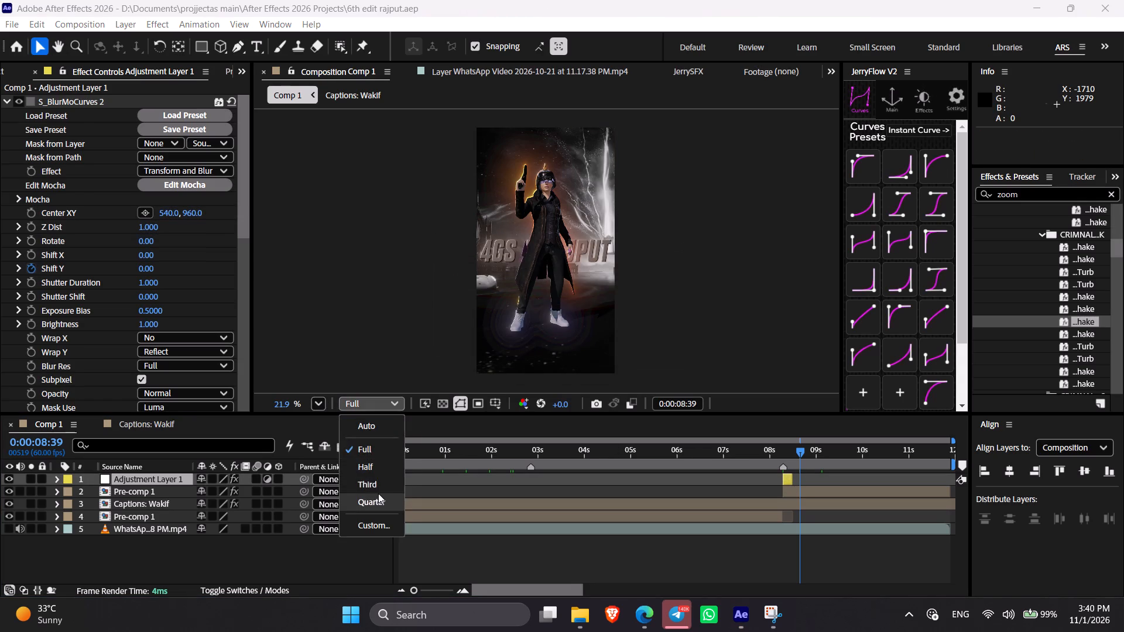
drag(378, 493, 380, 494)
click(878, 491)
drag(523, 454, 255, 455)
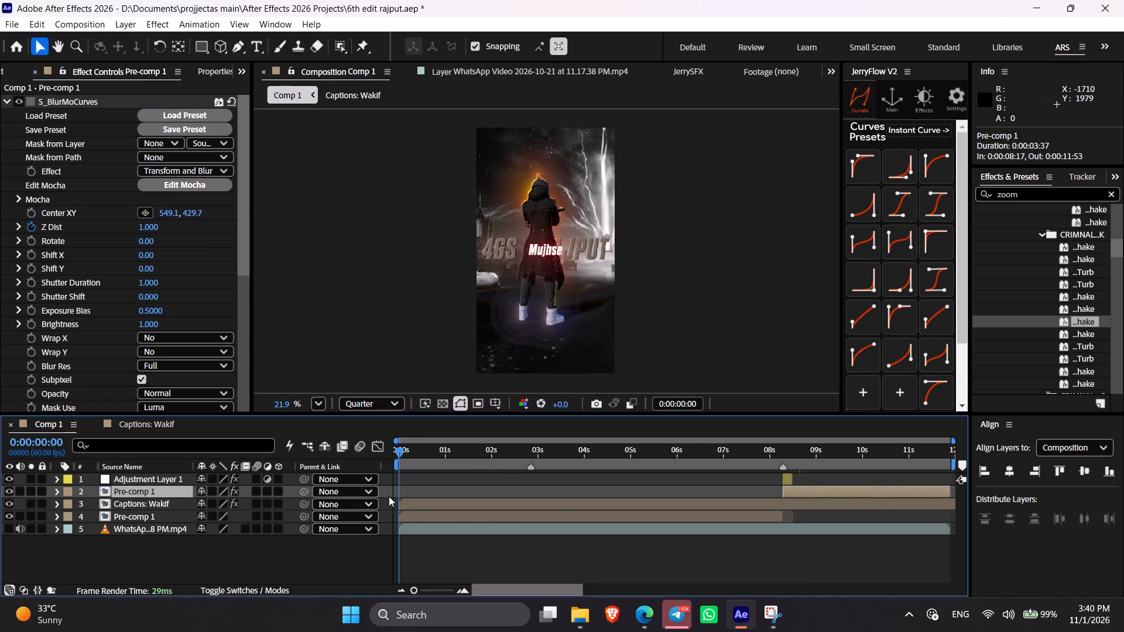
click(520, 545)
key(space)
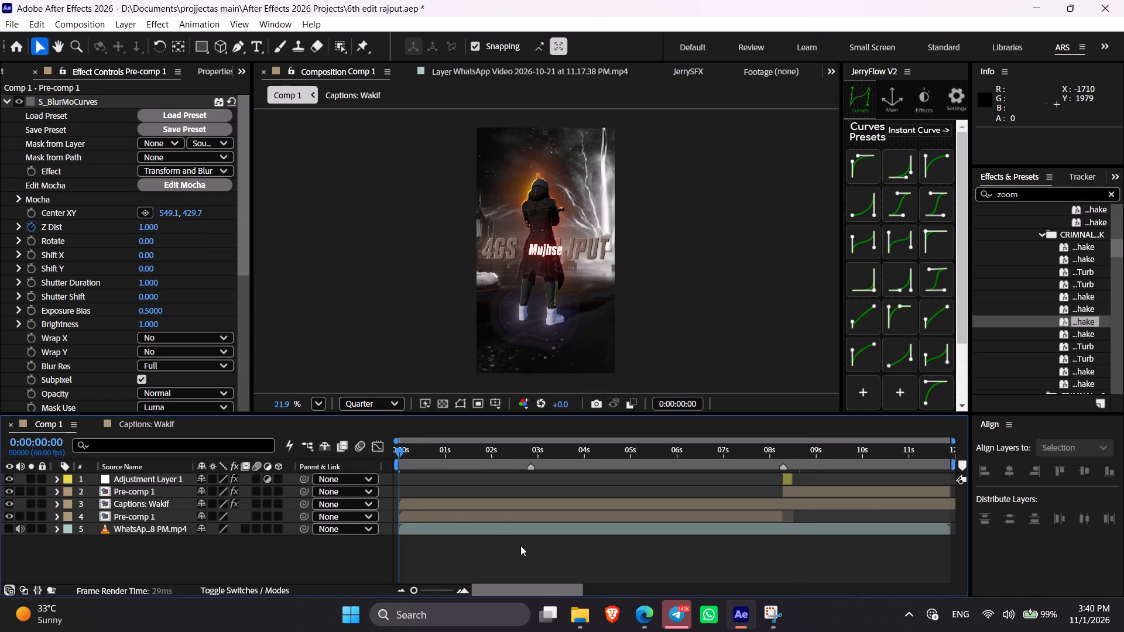
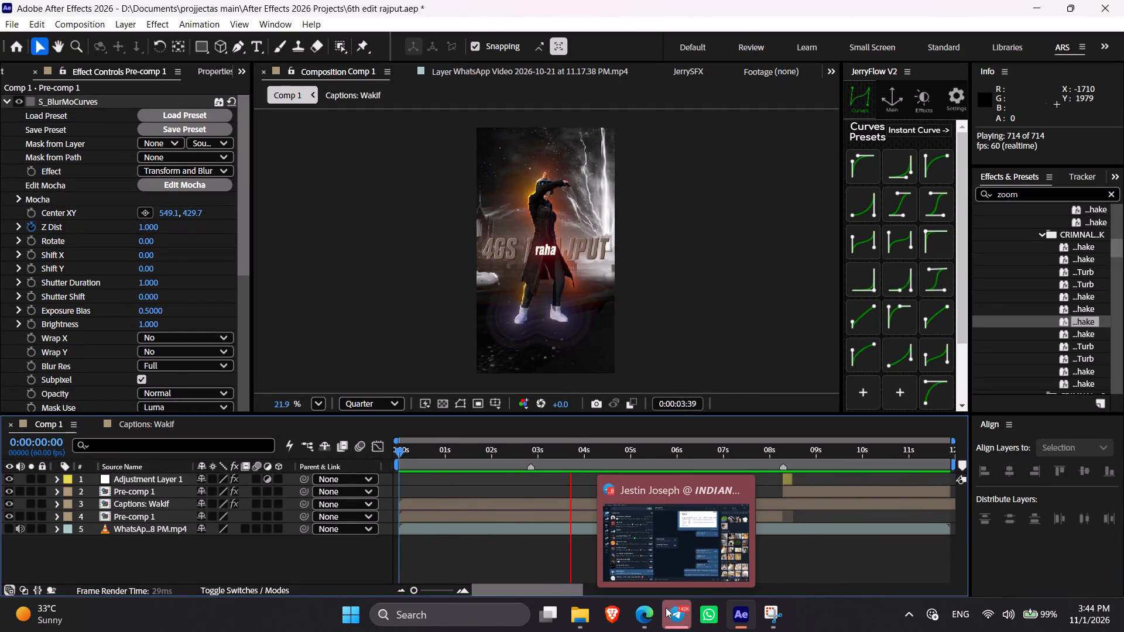
Pause the Comp 1 preview and resume playback from 0:00:03:54 to review the captions over the footage.
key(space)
click(536, 565)
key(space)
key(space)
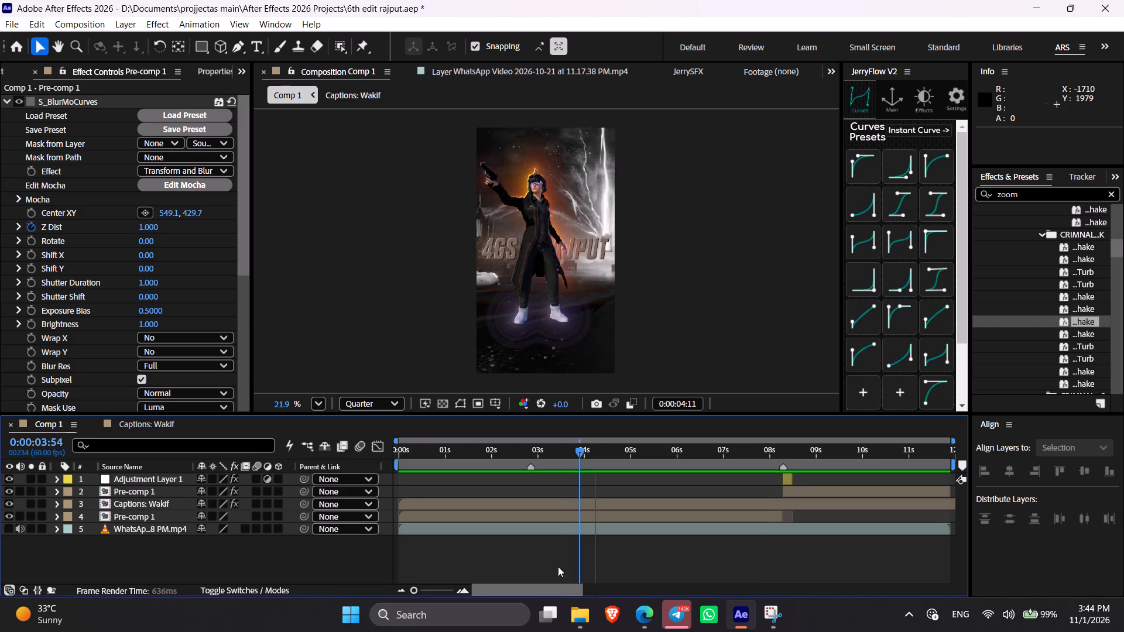
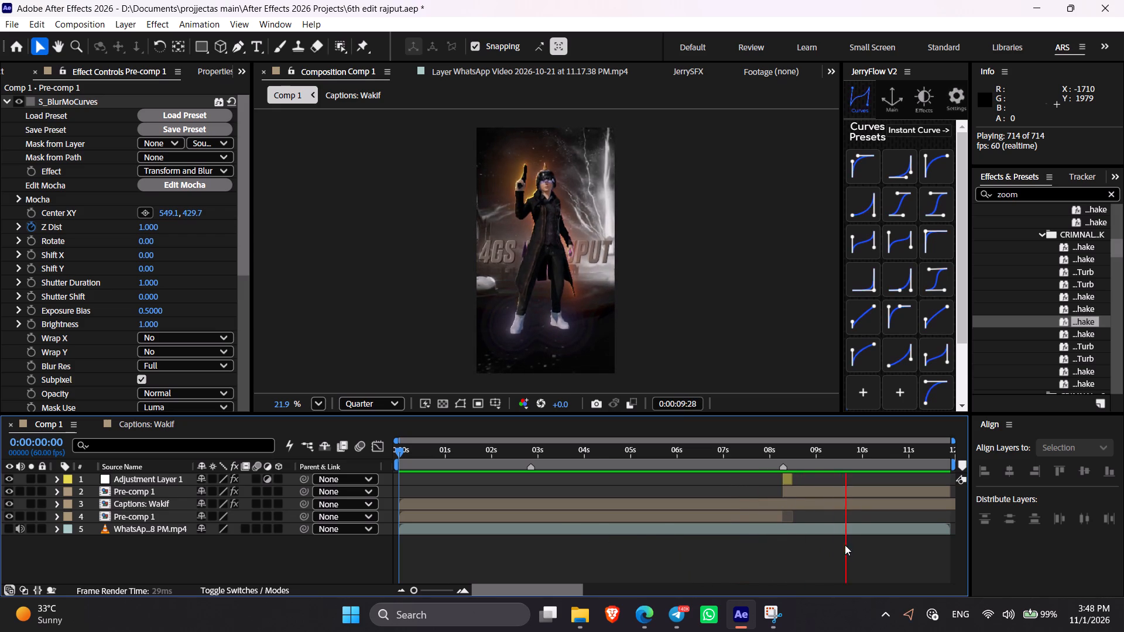
Stop playback, move the playhead to the start of the second Pre-comp 1 layer at 0:00:08:17, and open that precomp.
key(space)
drag(795, 453, 780, 450)
click(810, 489)
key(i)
double_click(810, 489)
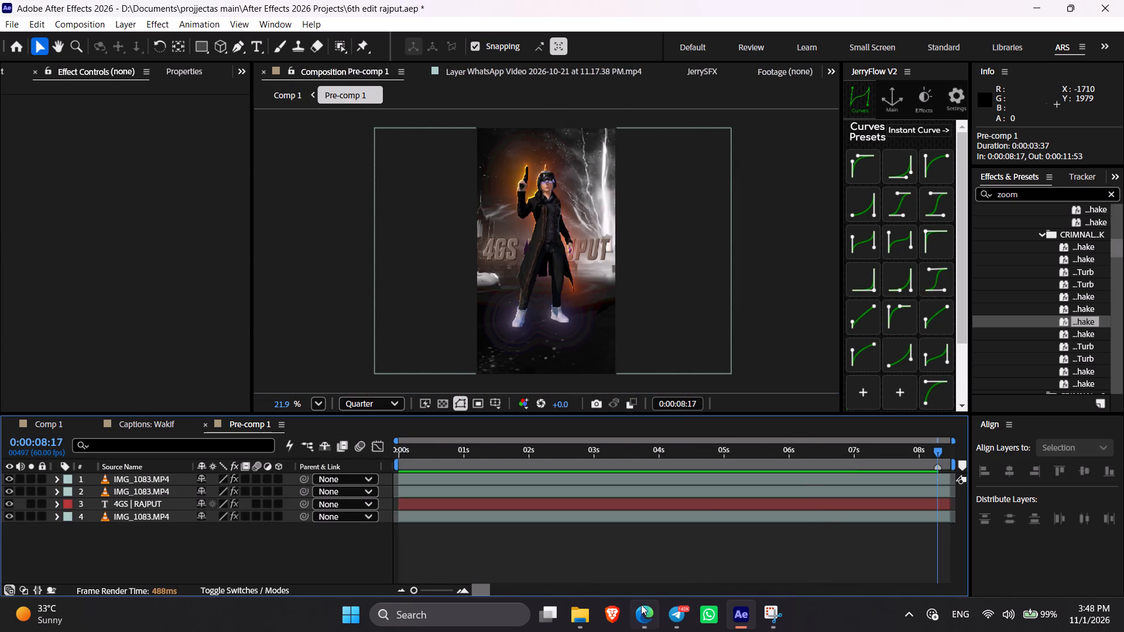
From File Explorer, bring the fire emoji IMG_6537.PNG in the overlays folder's 1. emojis subfolder into the Pre-comp 1 timeline.
click(588, 613)
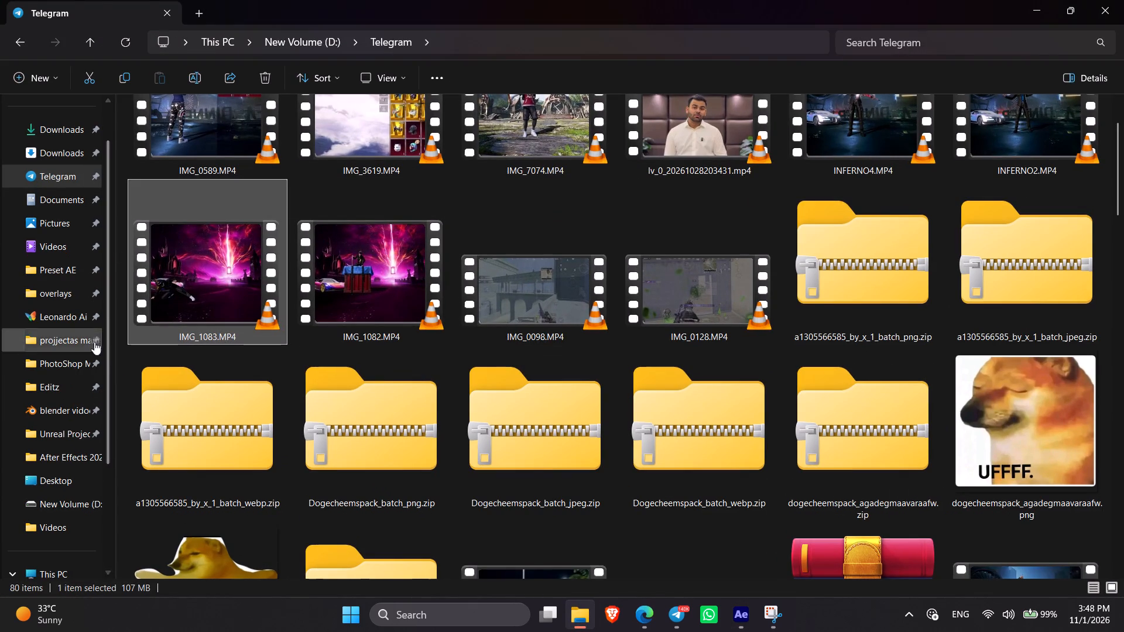
click(92, 379)
click(76, 291)
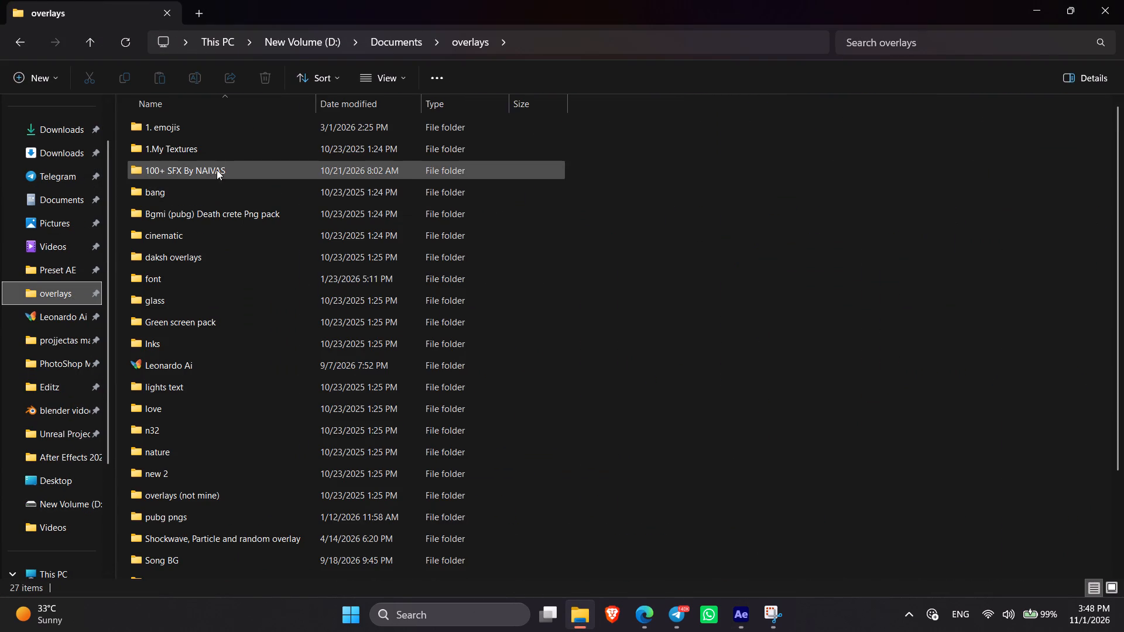
click(203, 139)
double_click(197, 130)
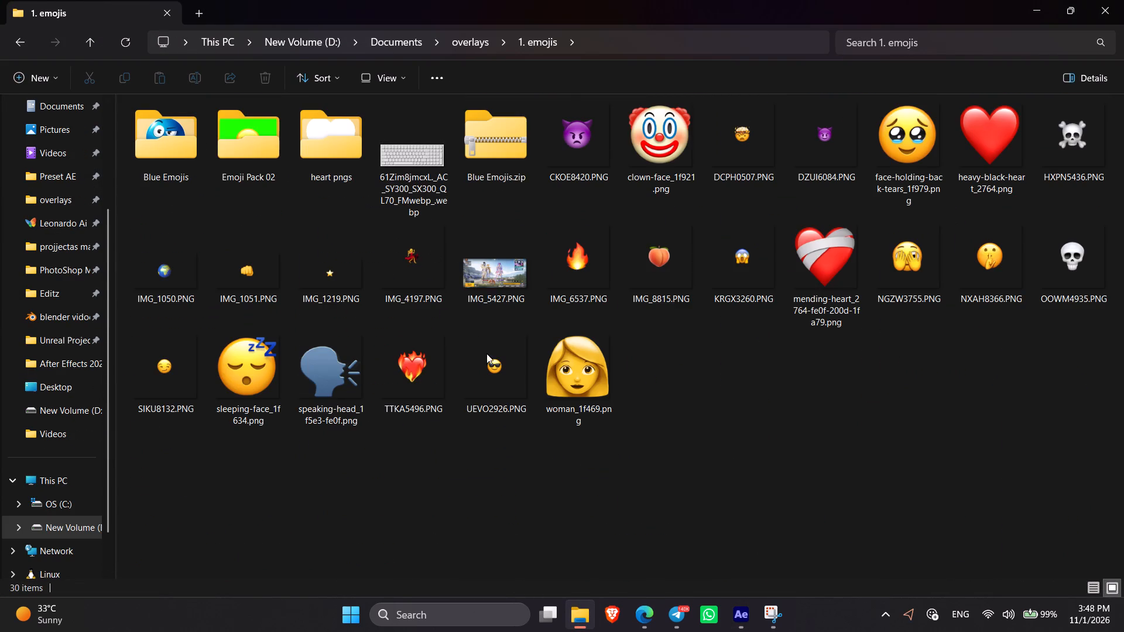
click(761, 421)
click(597, 274)
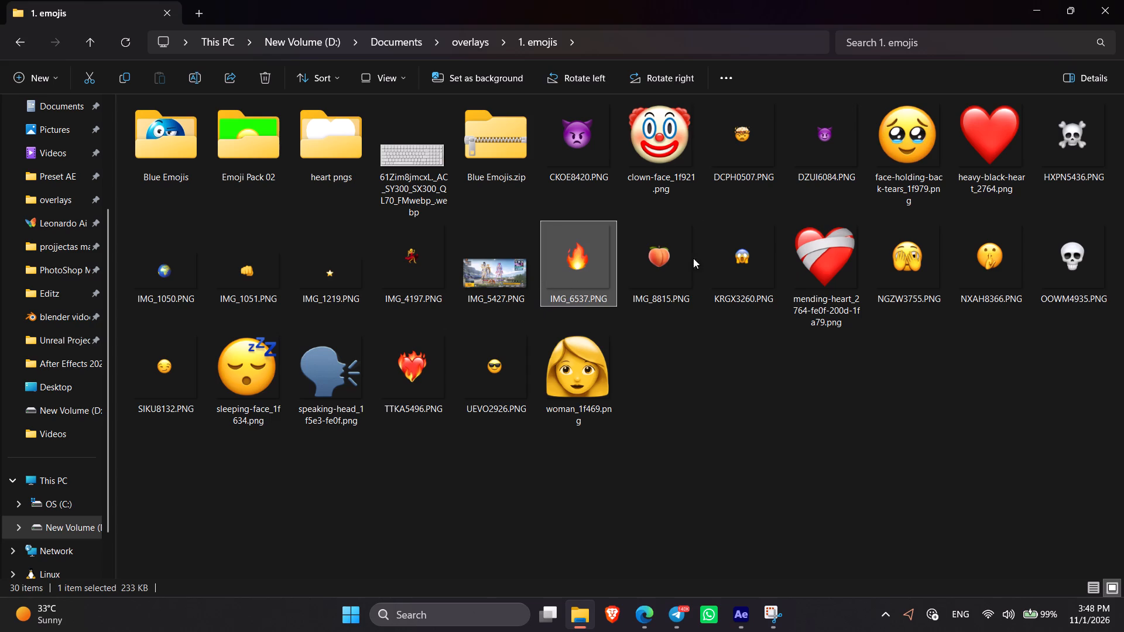
drag(576, 273, 780, 534)
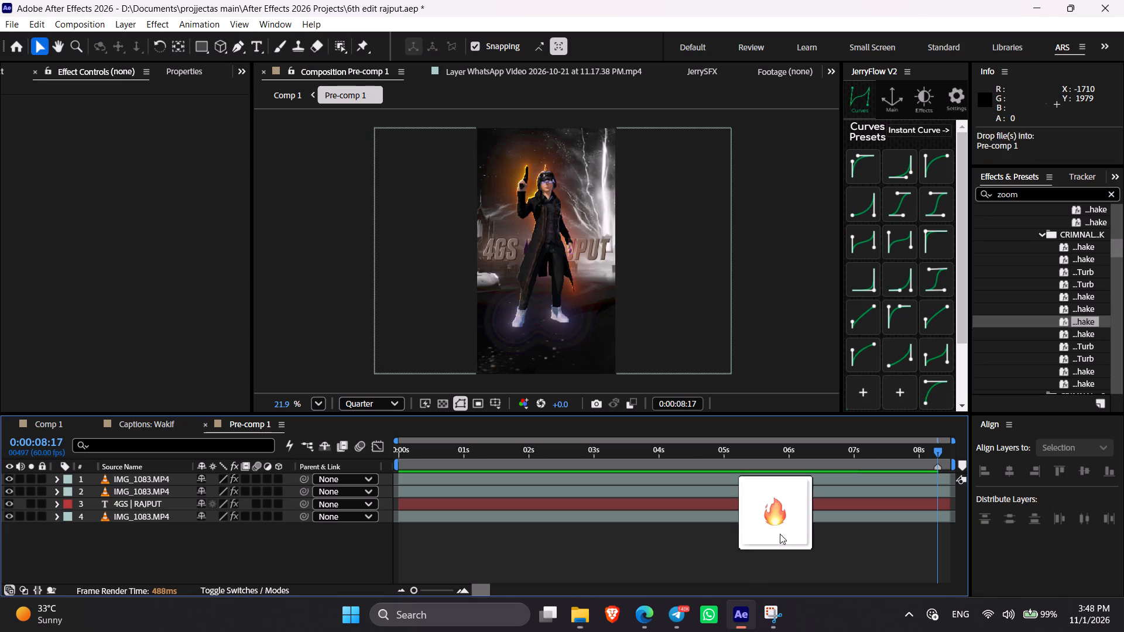
Place the fire emoji image IMG_6537.PNG on top in Pre-comp 1, starting at 0:00:08:17, and scale it to 38%.
drag(780, 534, 784, 526)
key(bracketleft)
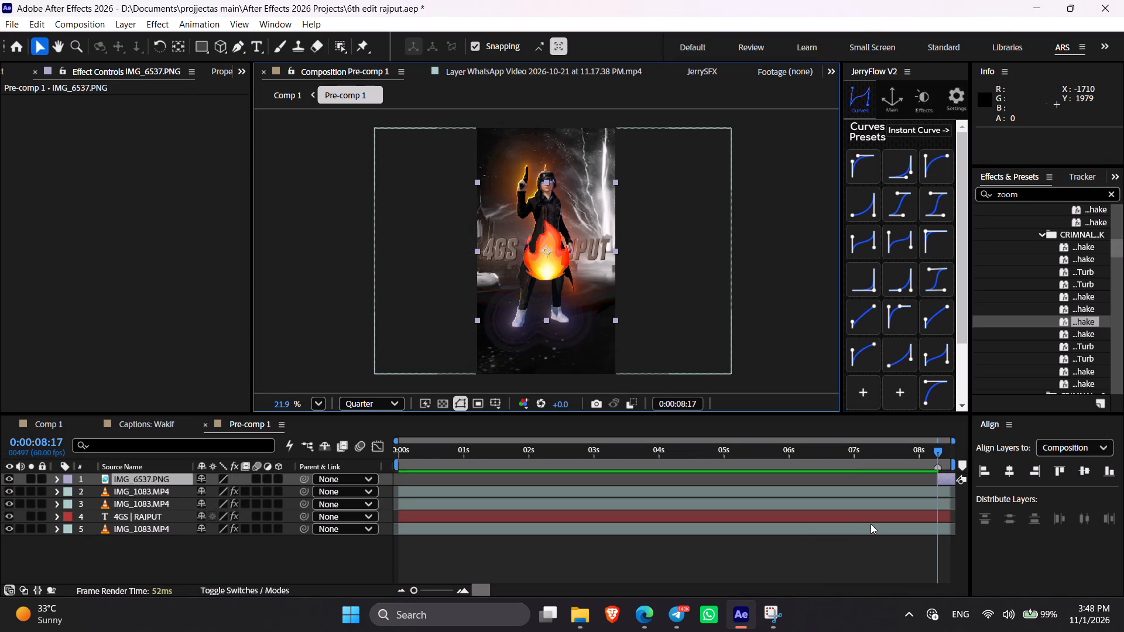
key(s)
drag(239, 490, 191, 481)
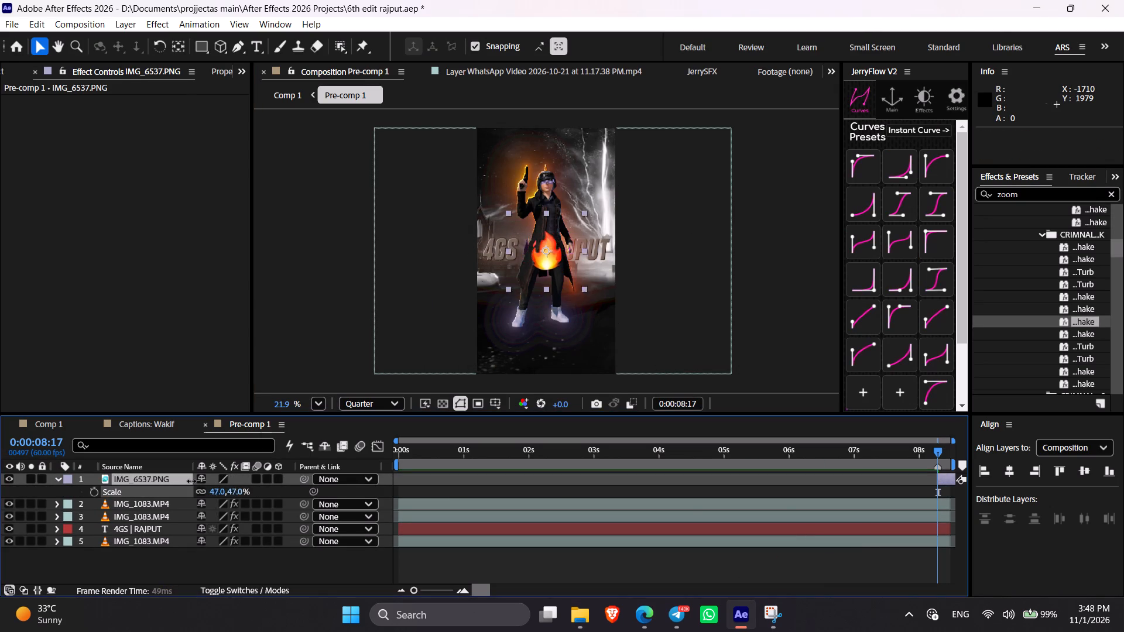
drag(191, 481, 182, 478)
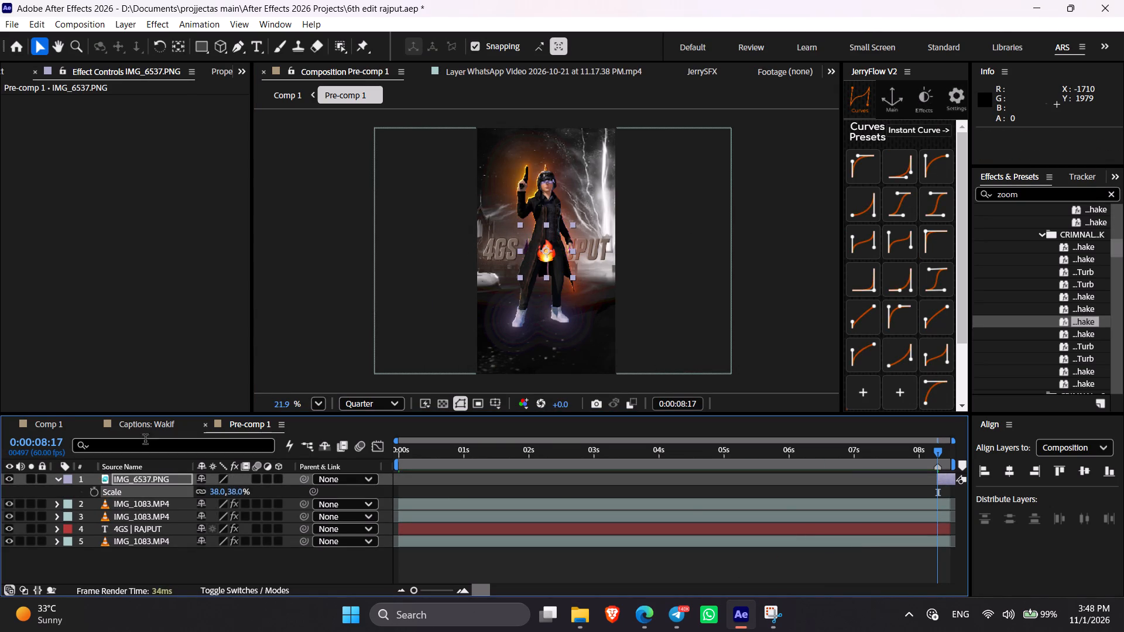
key(s)
Return to Comp 1, check the emoji in the freeze-frame ending up to about 0:00:09:25, and save the project.
click(64, 423)
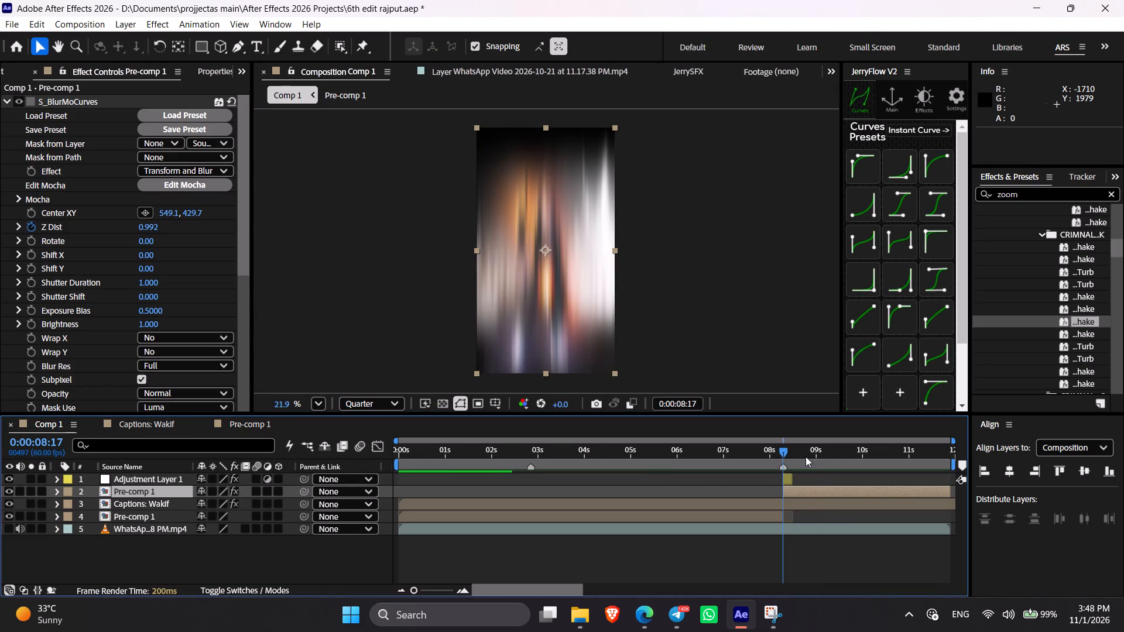
drag(806, 456, 835, 461)
click(858, 560)
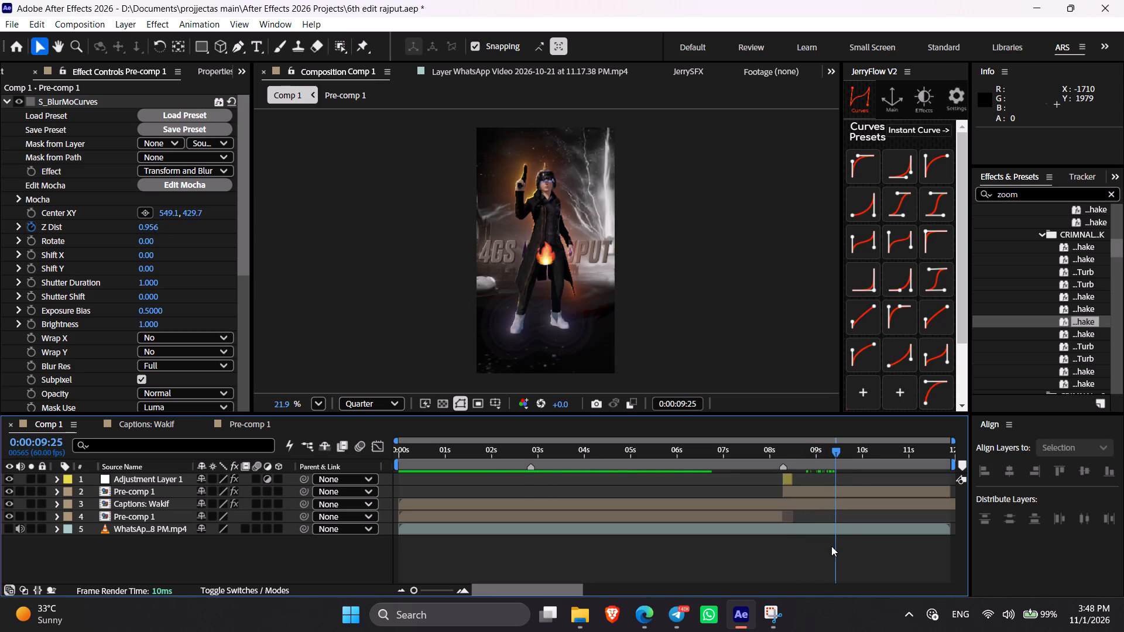
key(ctrl+s)
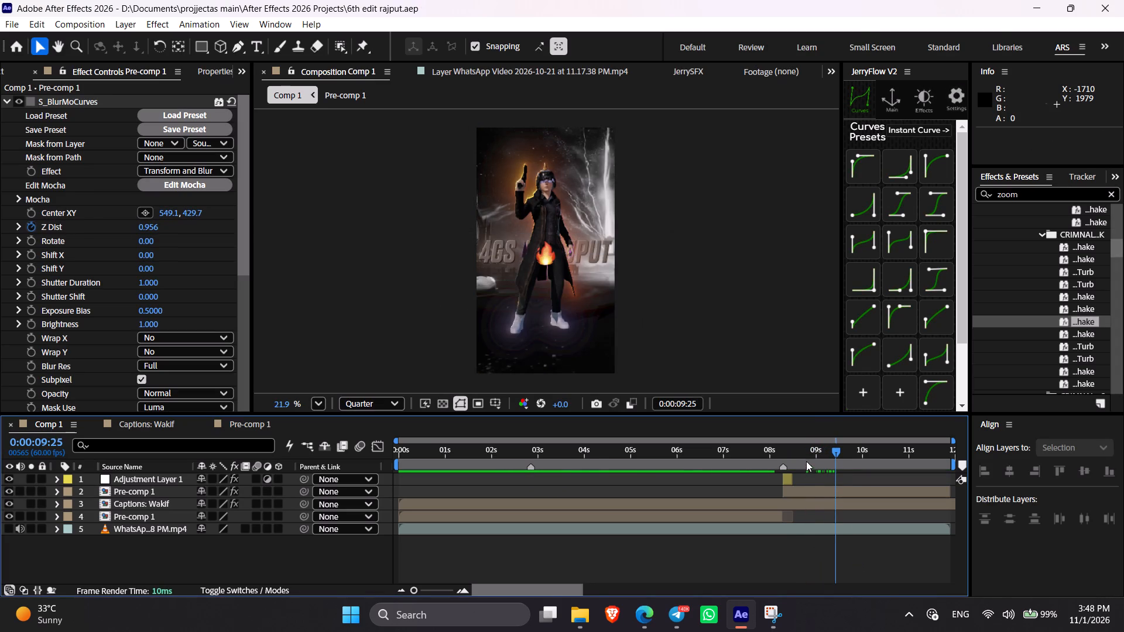
Apply the S_Shake effect to the Pre-comp 1 layer that starts at 0:00:08:17.
drag(806, 461, 817, 472)
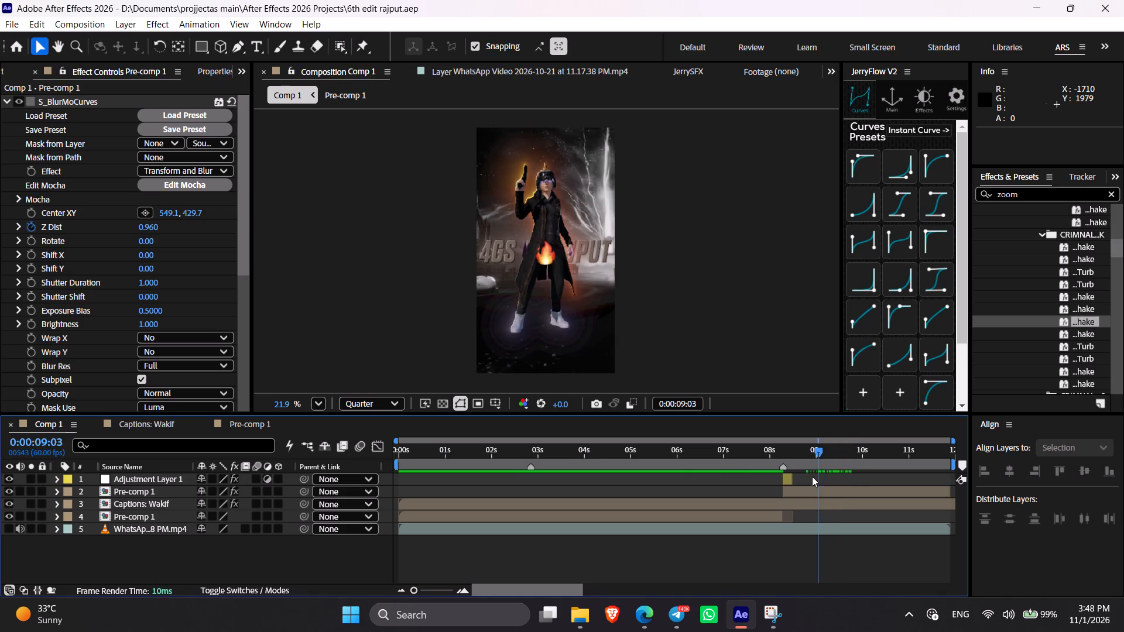
click(811, 489)
key(i)
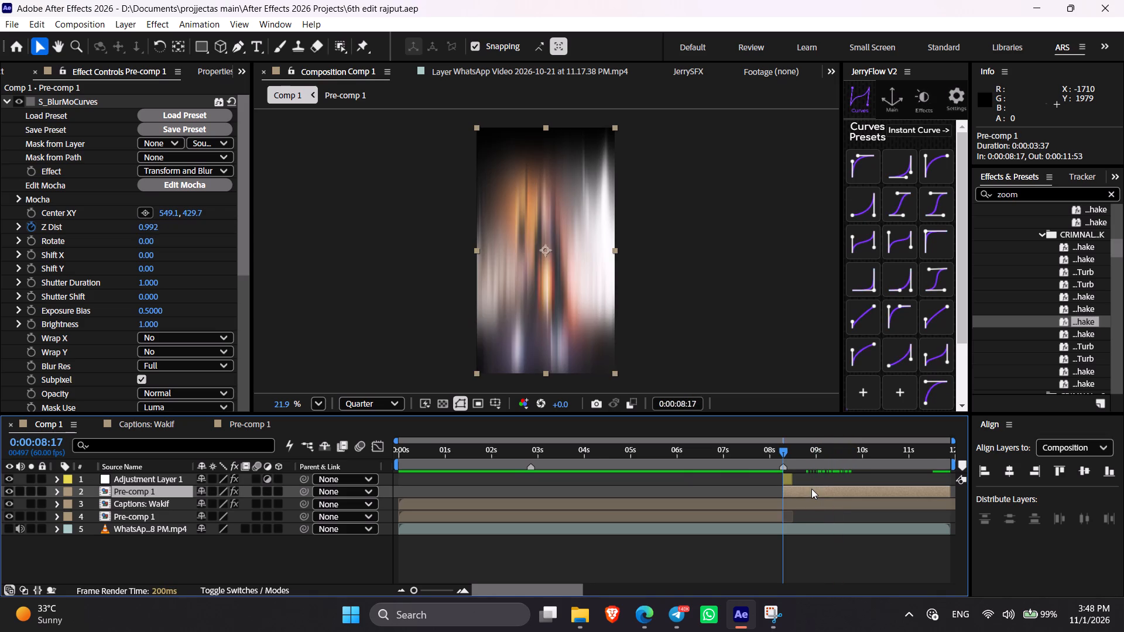
key(ctrl+space)
text(s_sh)
click(795, 486)
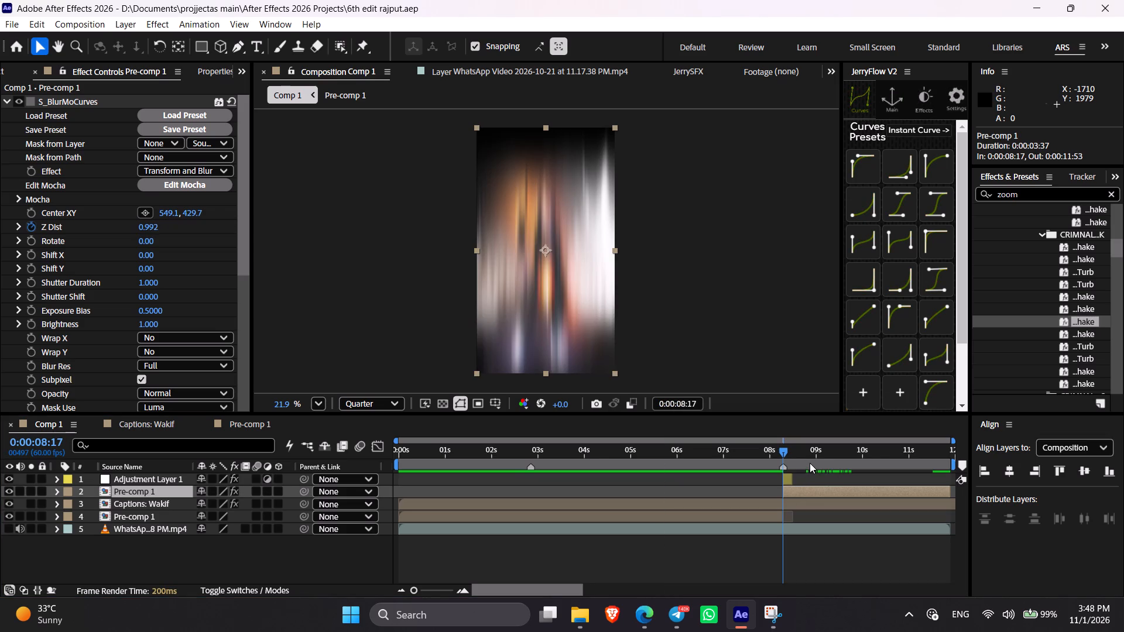
Set the S_Shake Frequency to 2 and enable its Motion Blur.
drag(811, 463, 821, 463)
drag(821, 464, 833, 467)
scroll(187, 370, down, 10)
scroll(188, 372, up, 1)
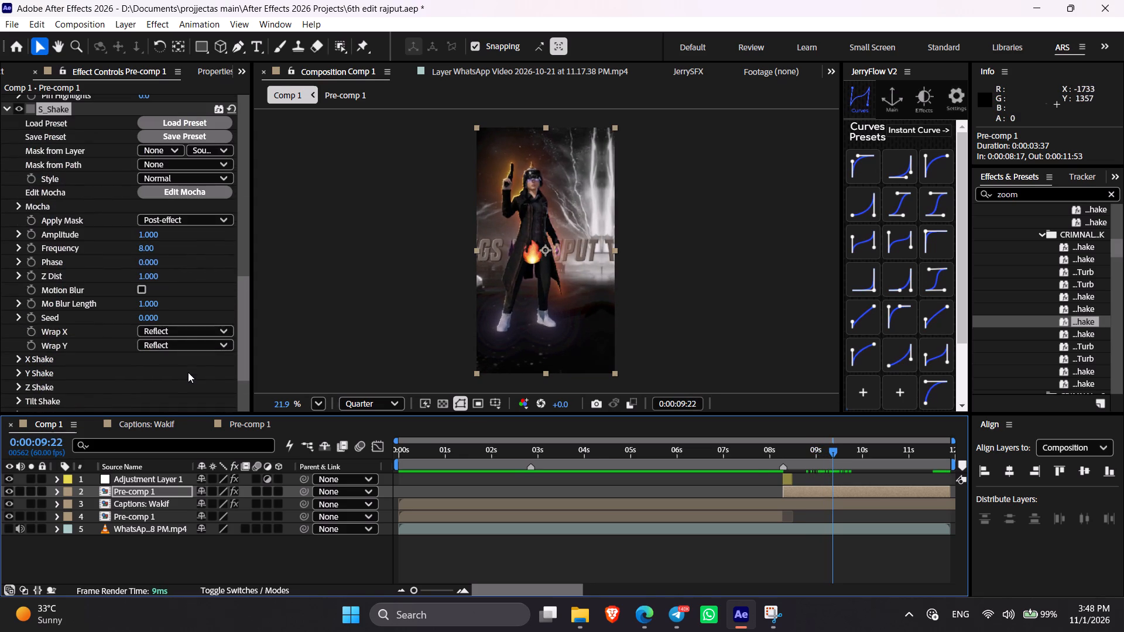
click(148, 253)
key(2)
click(187, 270)
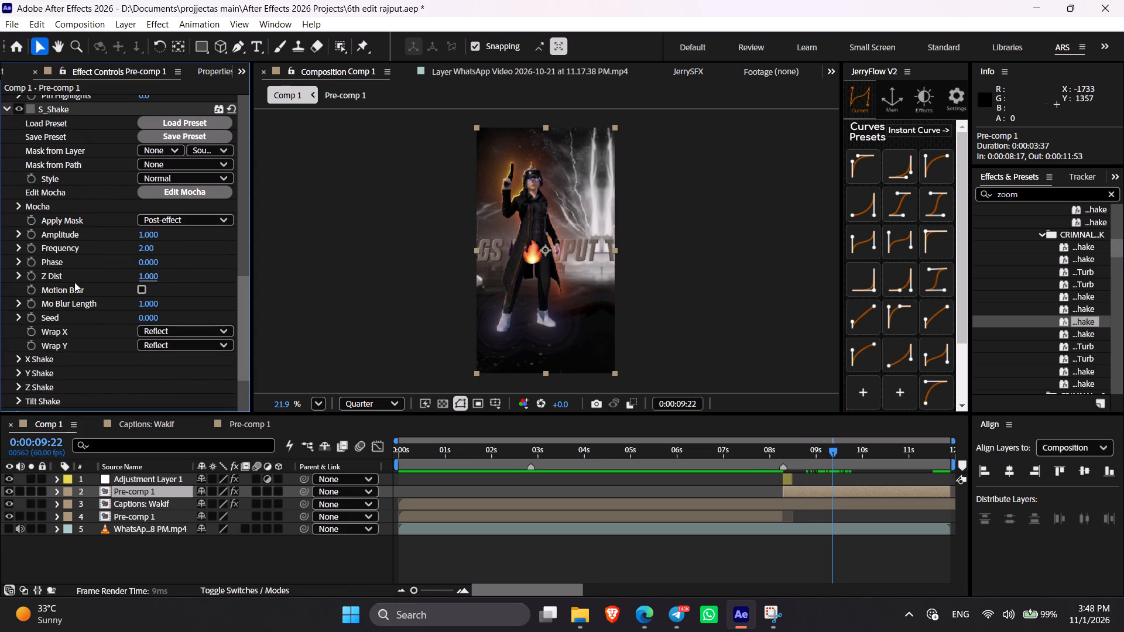
click(141, 284)
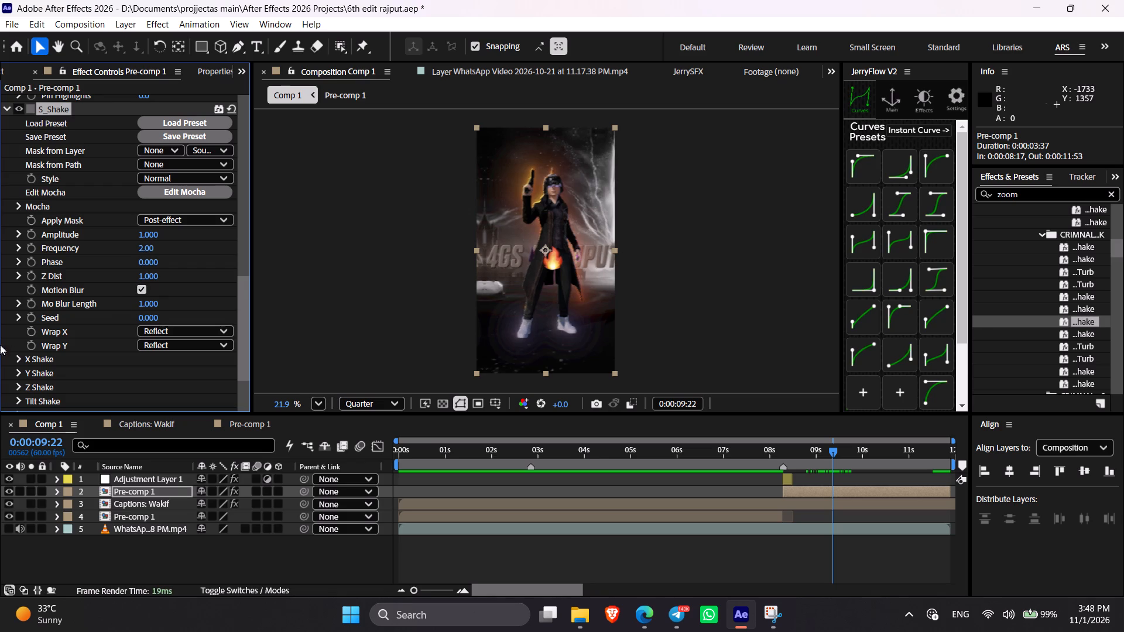
In the X Shake settings, set X Rand Amp to 50 and X Wave Amp to 50.
click(16, 363)
scroll(214, 355, down, 3)
scroll(214, 355, up, 2)
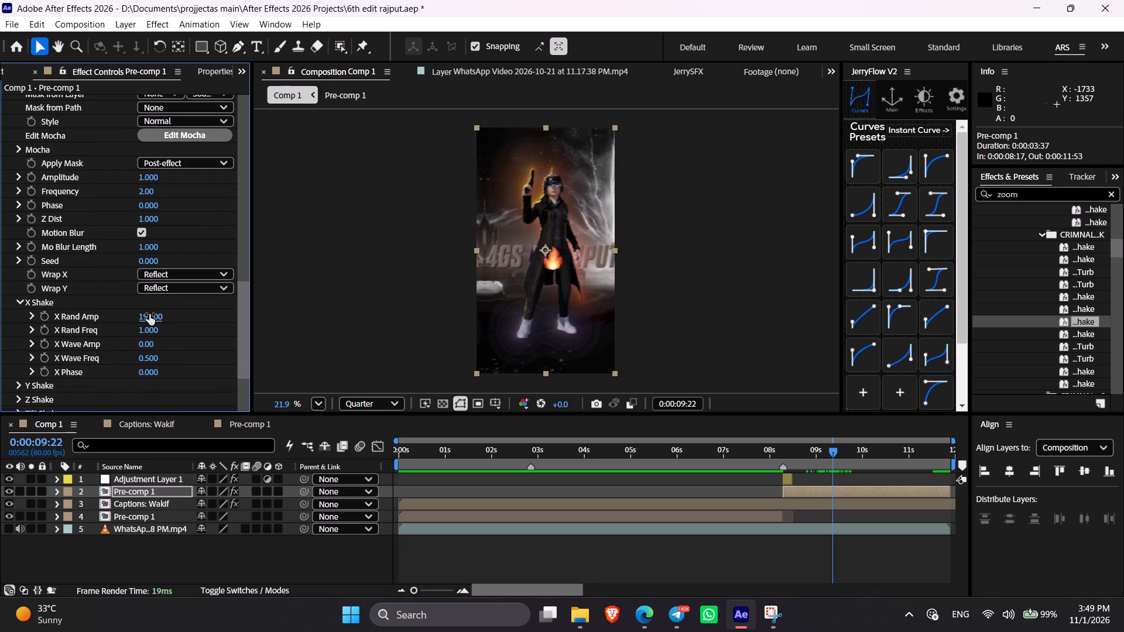
click(149, 314)
key(5)
key(0)
click(175, 339)
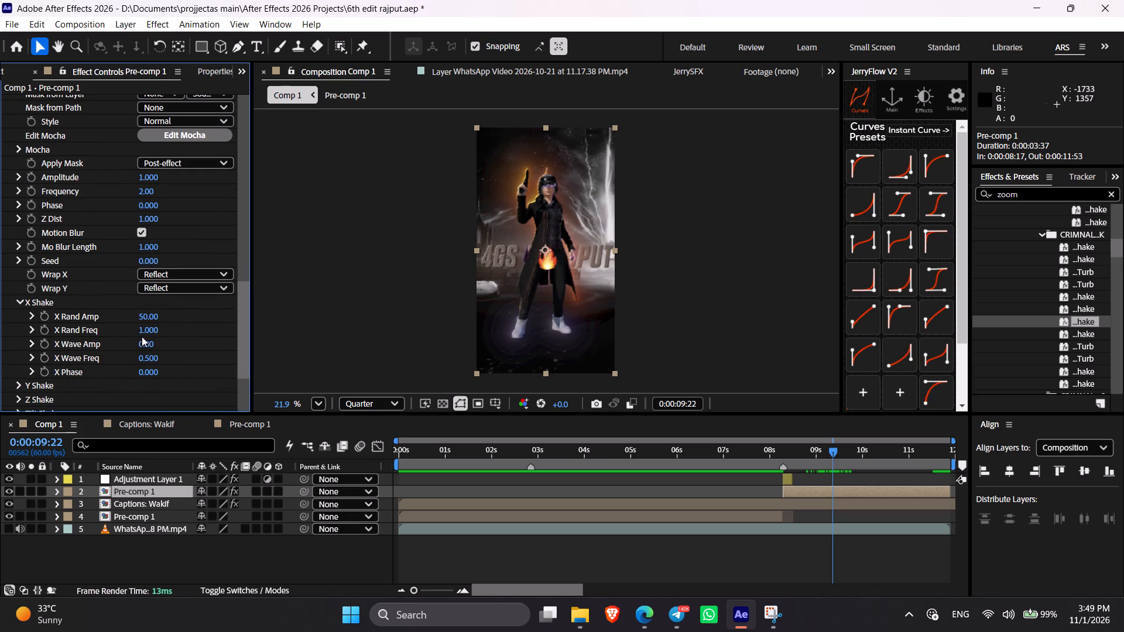
click(147, 342)
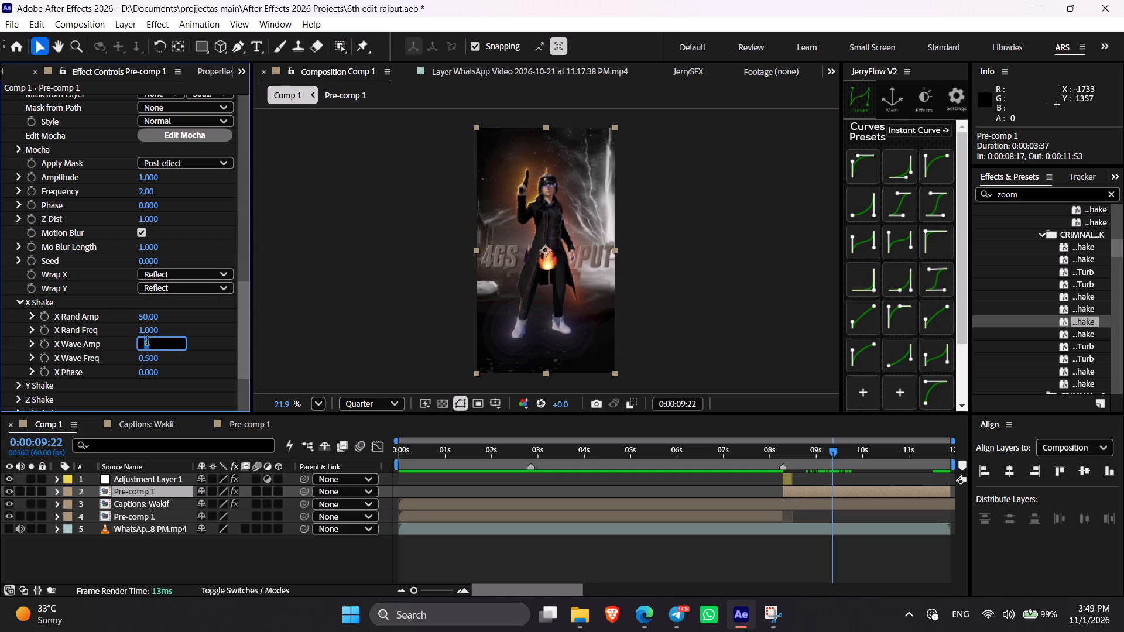
key(5)
key(0)
click(208, 314)
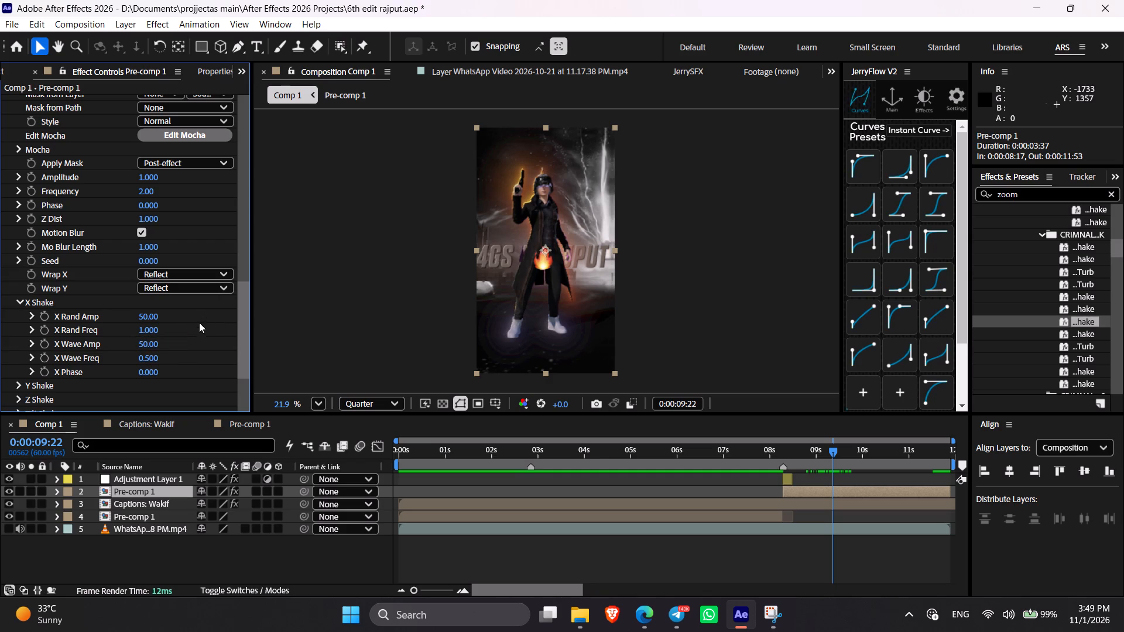
In the Y Shake settings, set Y Rand Amp to 40 and Y Wave Amp to 50.
scroll(192, 369, down, 1)
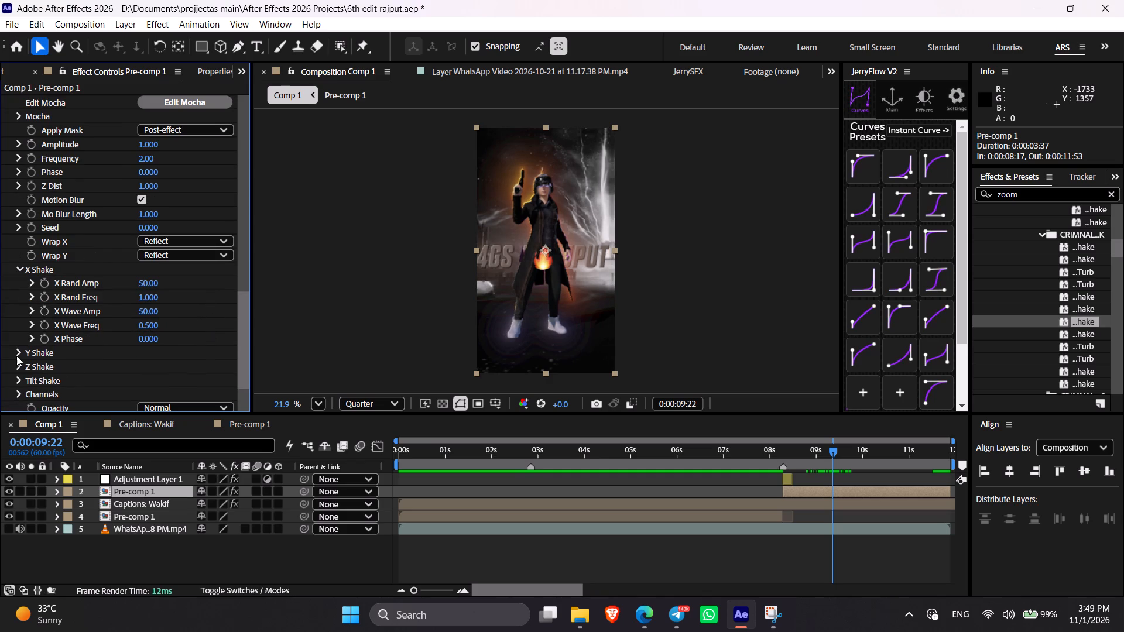
click(16, 356)
click(156, 351)
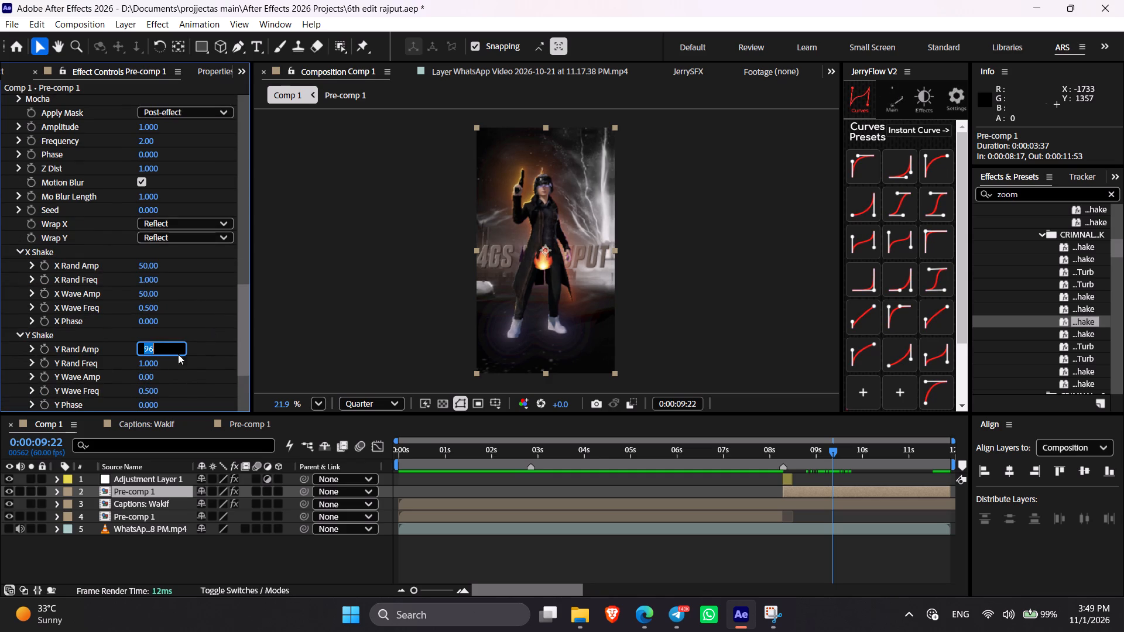
key(4)
key(0)
click(199, 393)
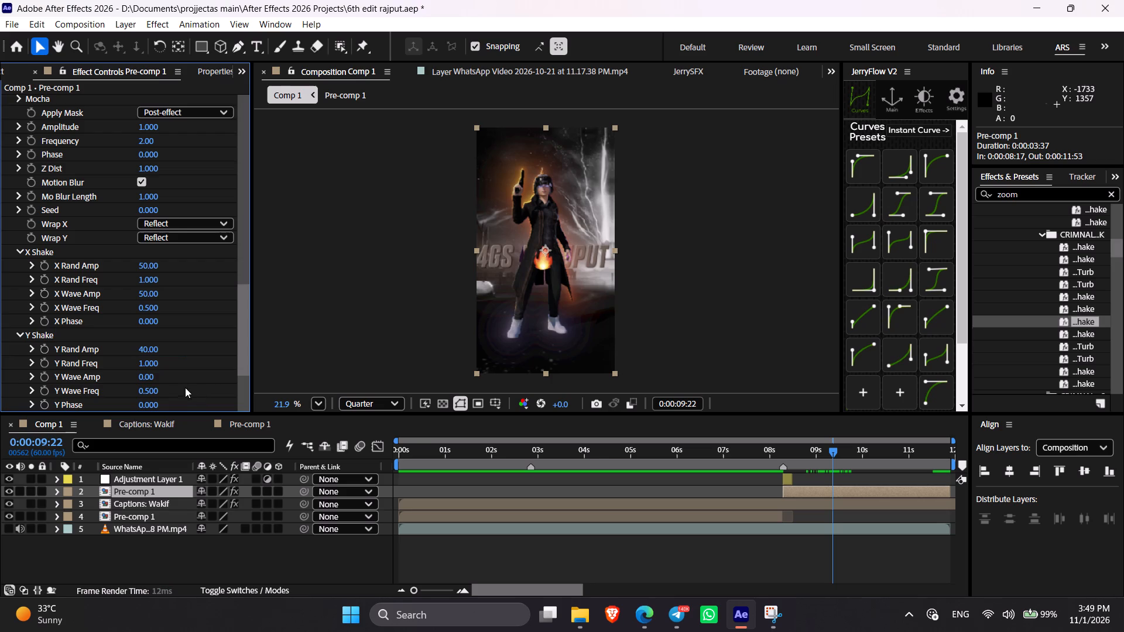
click(144, 377)
key(5)
key(0)
click(188, 358)
In the Tilt Shake settings, set Tilt Rand Amp to 5.
scroll(189, 310, down, 3)
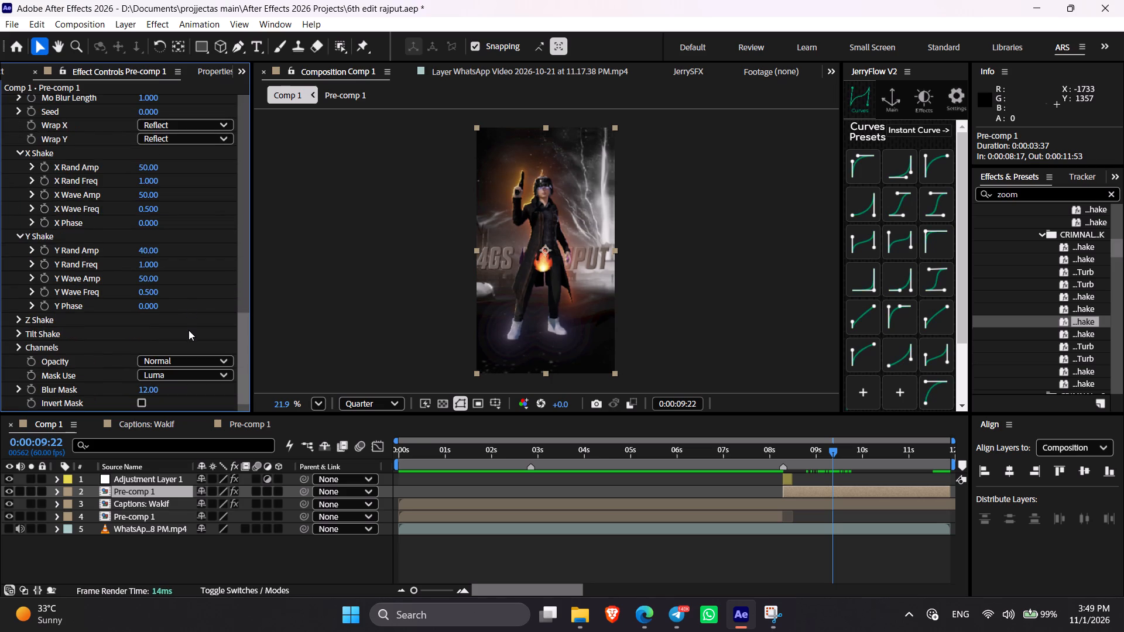
scroll(186, 336, down, 2)
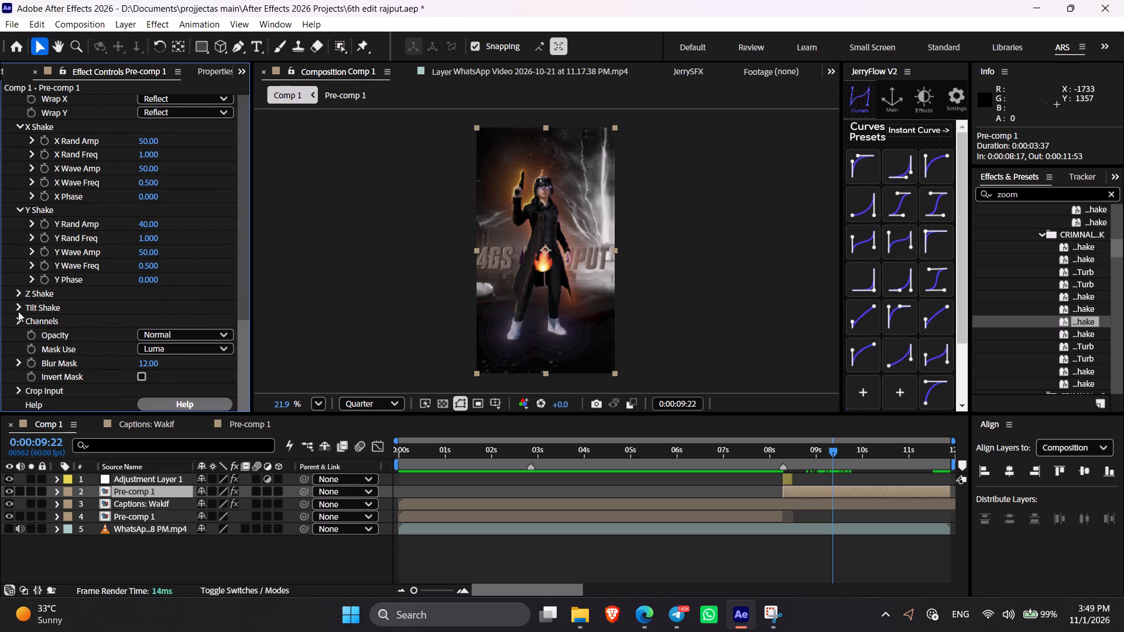
click(18, 311)
click(147, 324)
key(5)
click(184, 282)
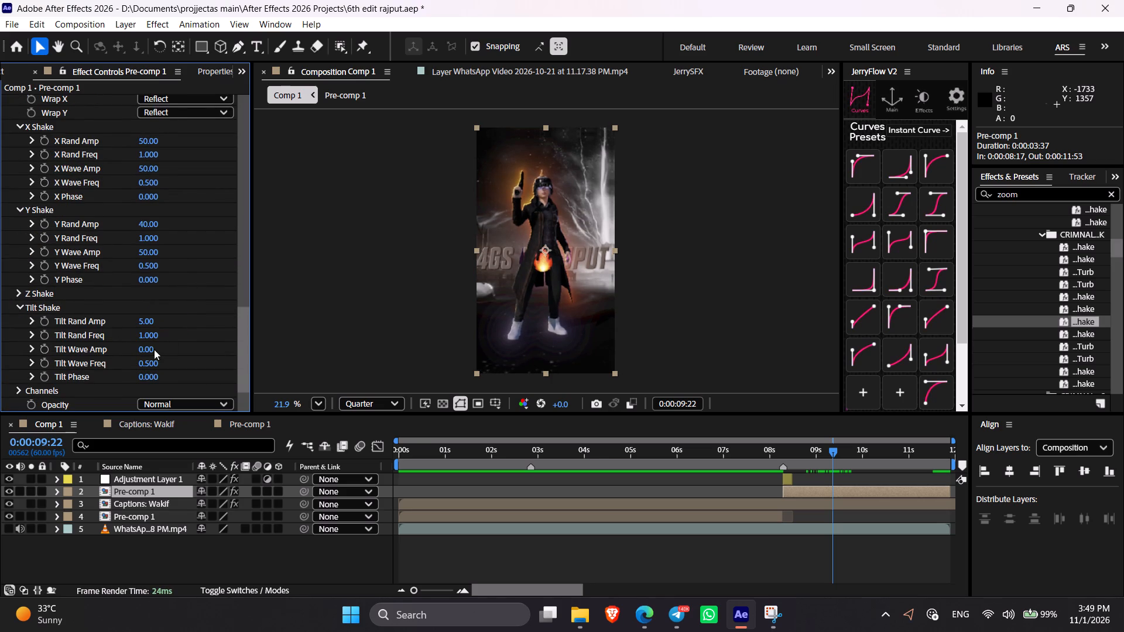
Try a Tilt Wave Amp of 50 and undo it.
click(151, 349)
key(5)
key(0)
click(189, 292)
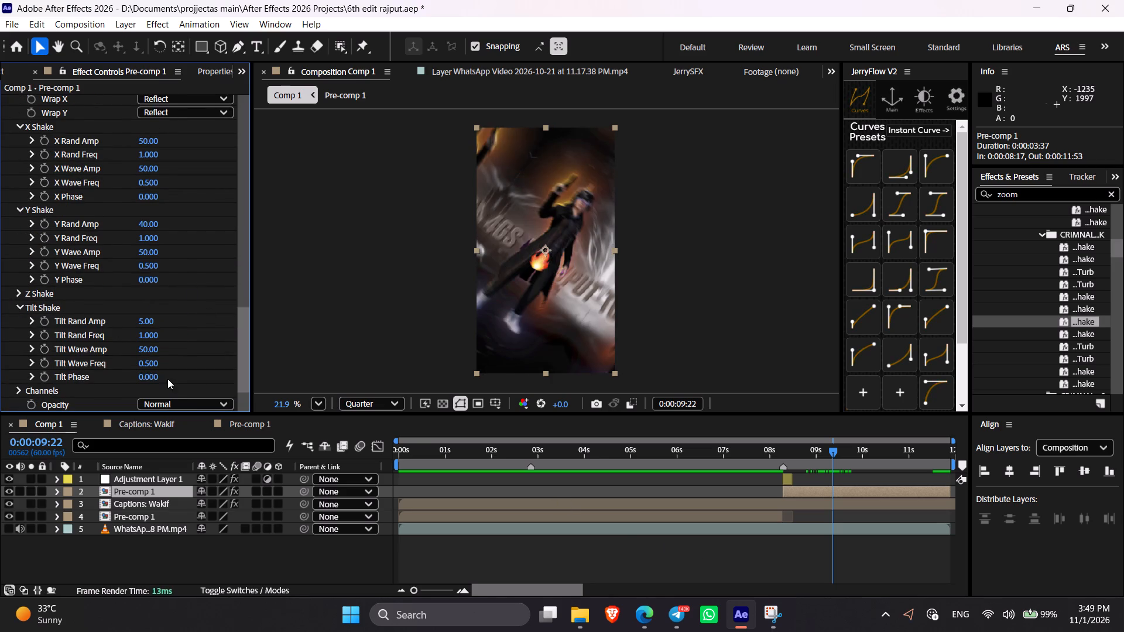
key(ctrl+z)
Set Tilt Wave Amp to 1 and scrub through the ending to check the shake.
click(145, 348)
key(1)
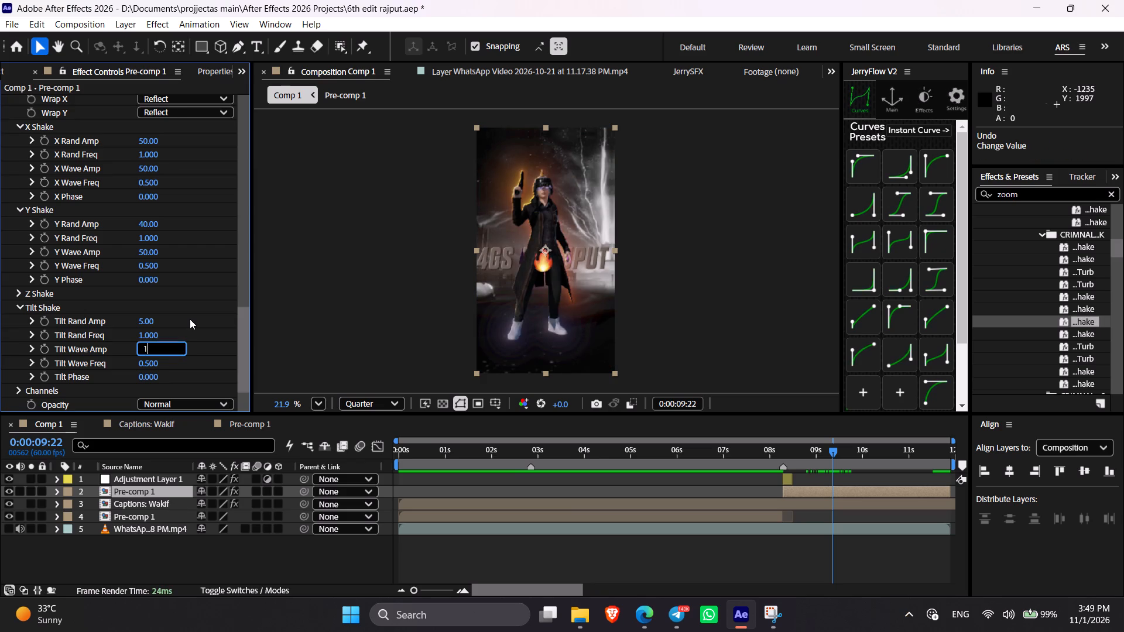
click(190, 319)
scroll(191, 321, up, 2)
drag(819, 456, 846, 461)
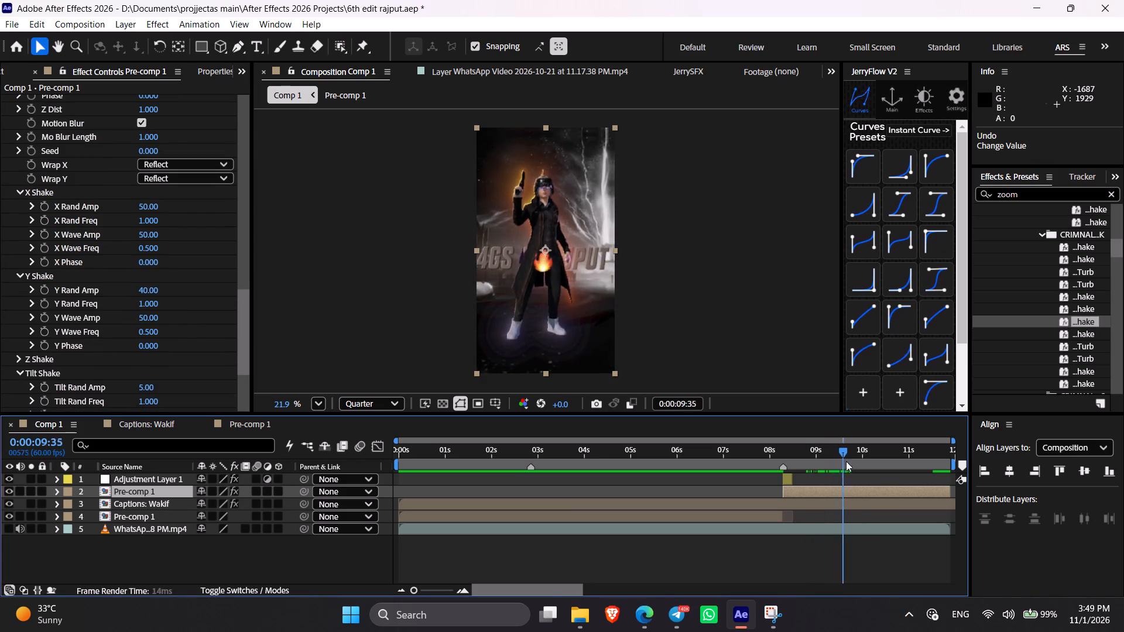
drag(846, 461, 828, 466)
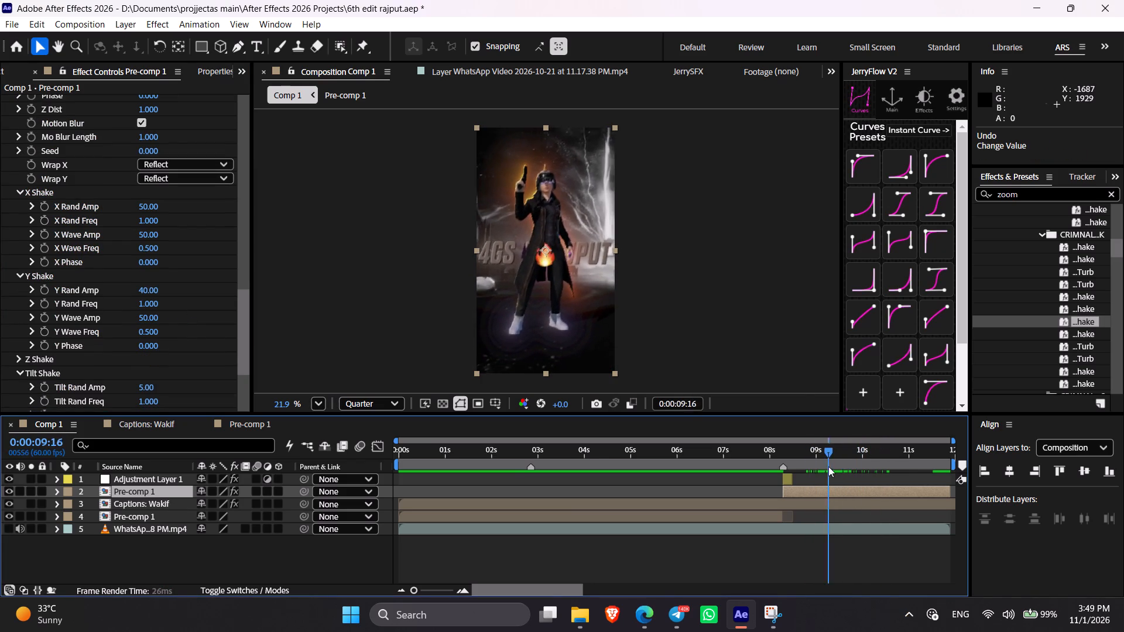
drag(828, 466, 863, 475)
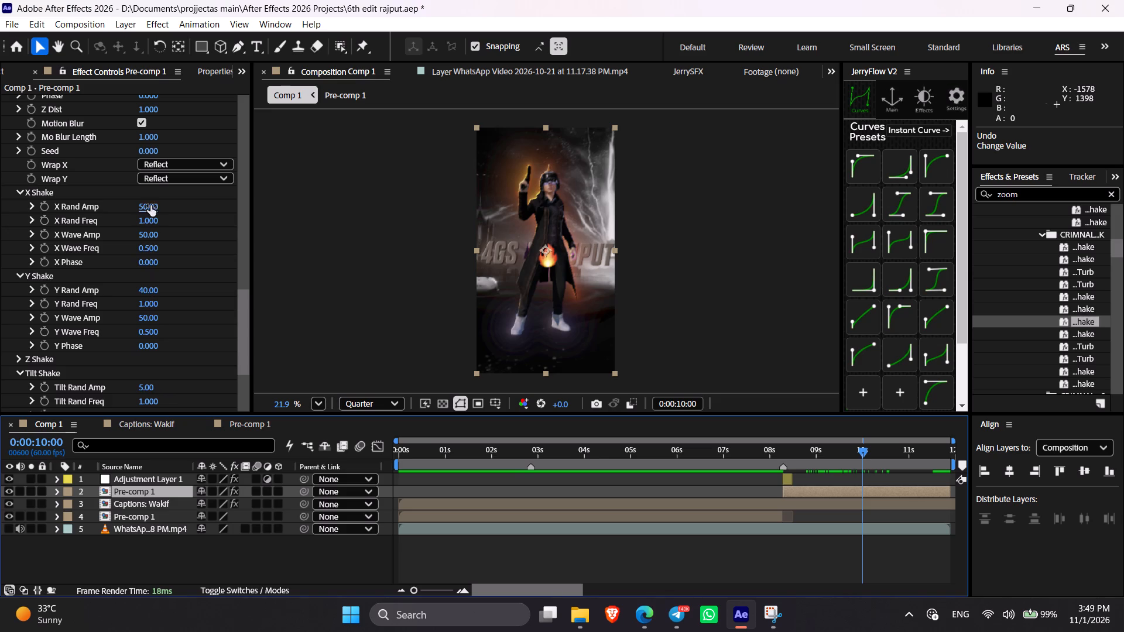
Raise X Rand Amp to about 156, check the motion across the ending, and settle it at 150.
drag(152, 206, 231, 205)
drag(815, 459, 841, 466)
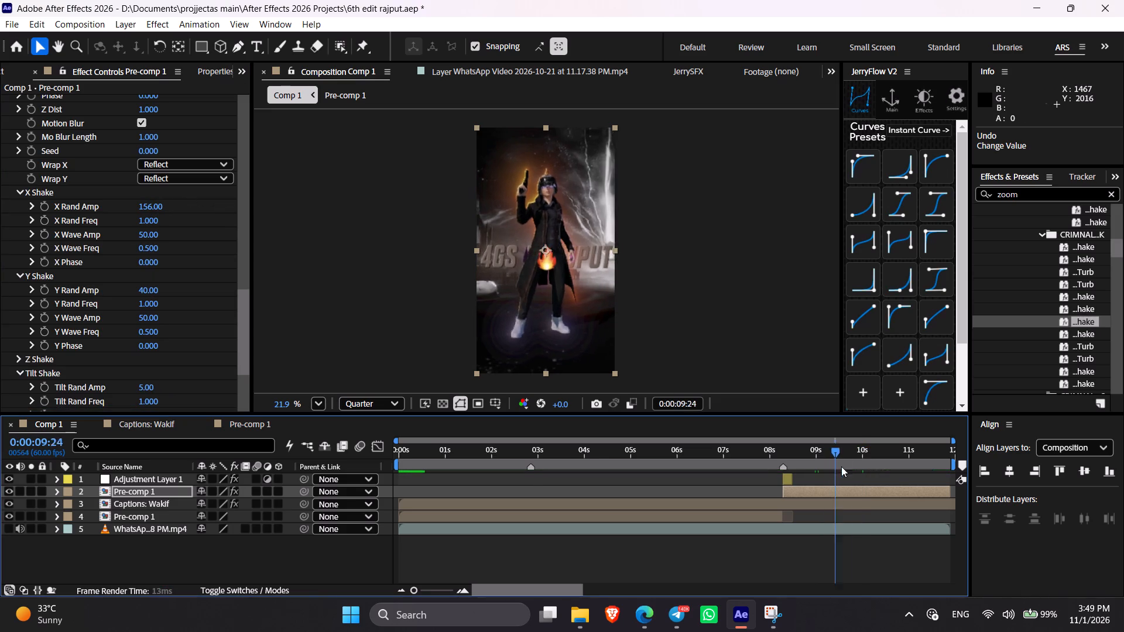
drag(841, 466, 896, 483)
click(150, 207)
key(1)
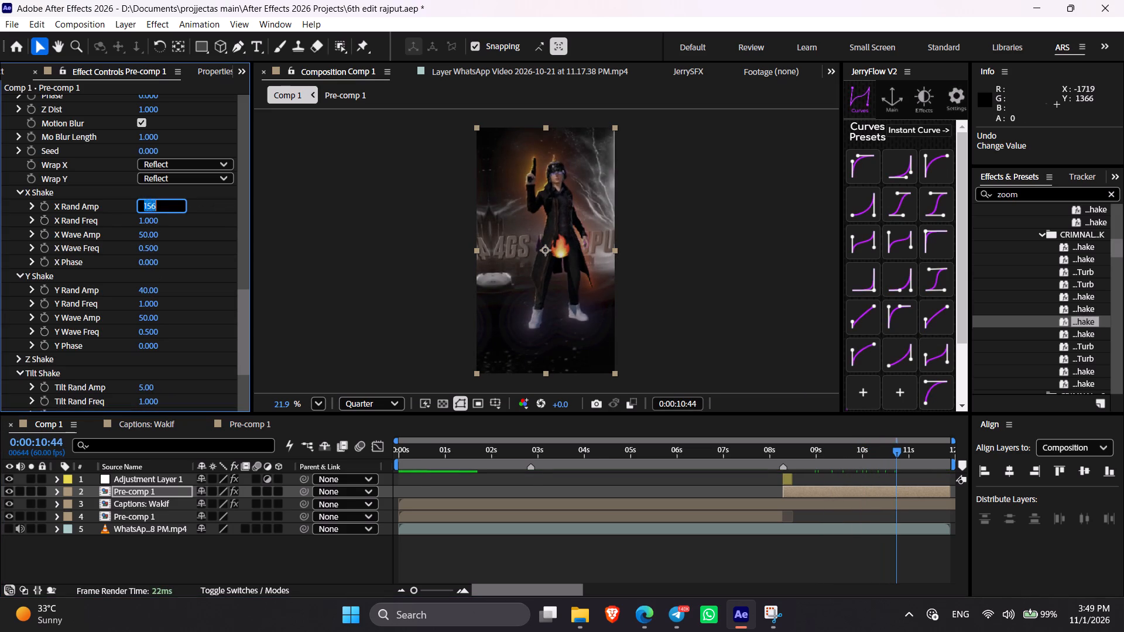
key(5)
key(0)
click(189, 245)
Set Y Rand Amp to 25.
click(149, 287)
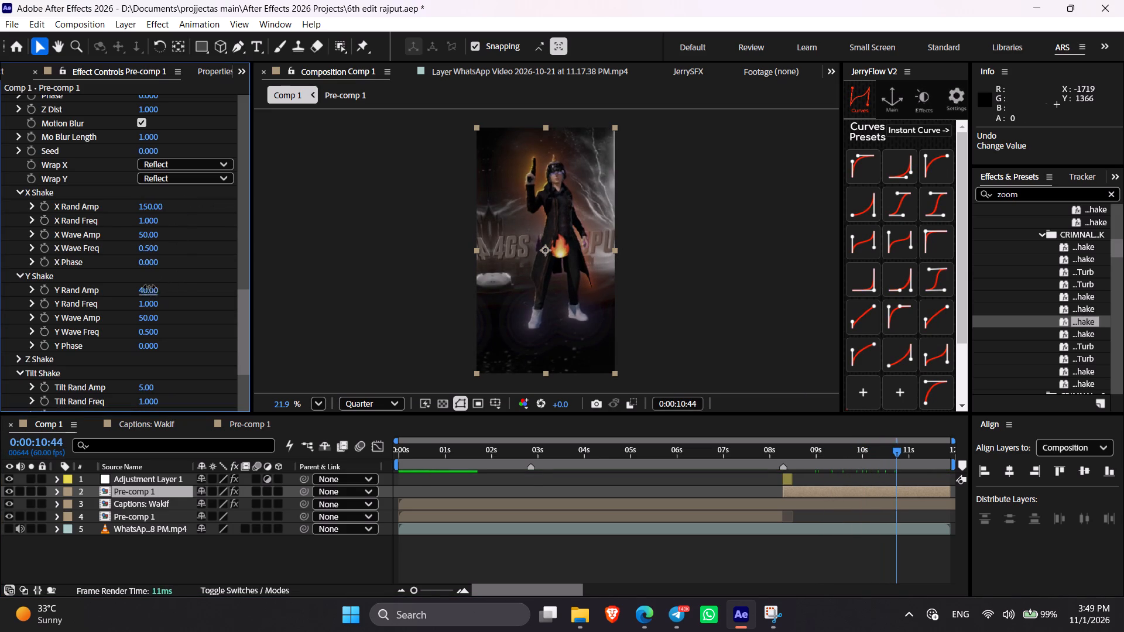
key(2)
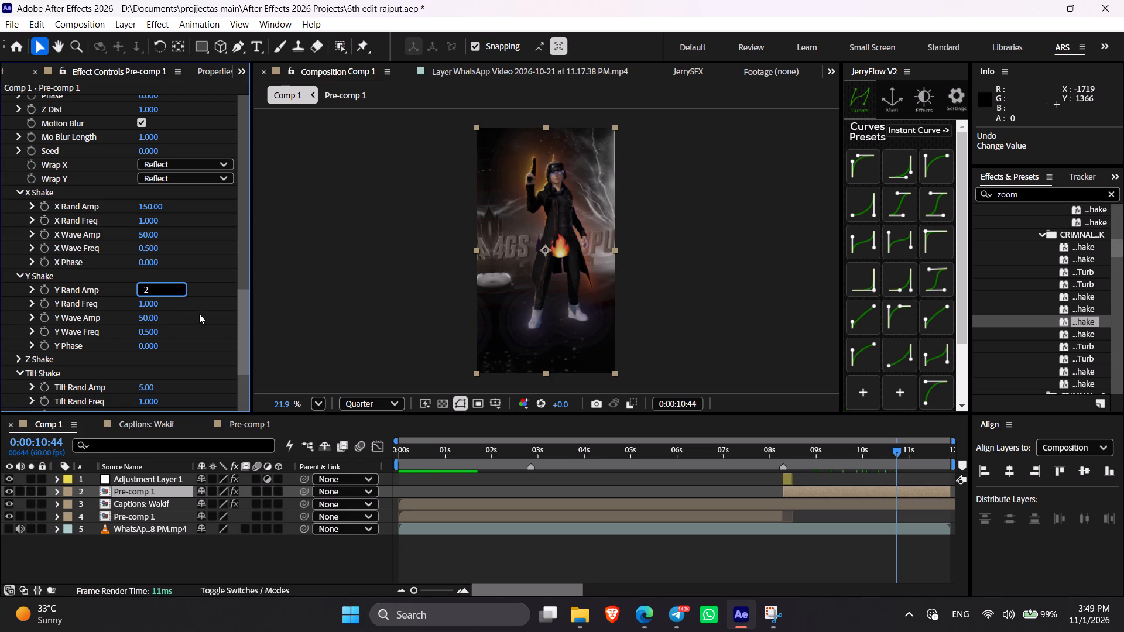
key(5)
click(199, 314)
Set the wave frequencies of X Shake, Y Shake and Tilt Shake to 1 each, and scrub the ending to check.
scroll(186, 313, up, 3)
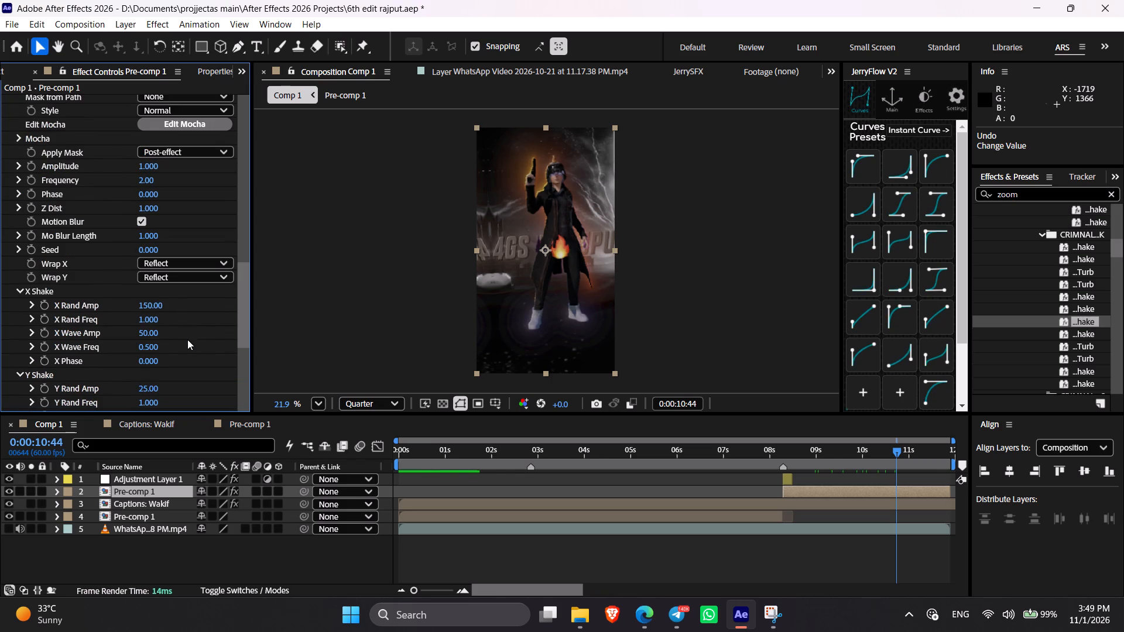
click(139, 346)
key(1)
click(191, 332)
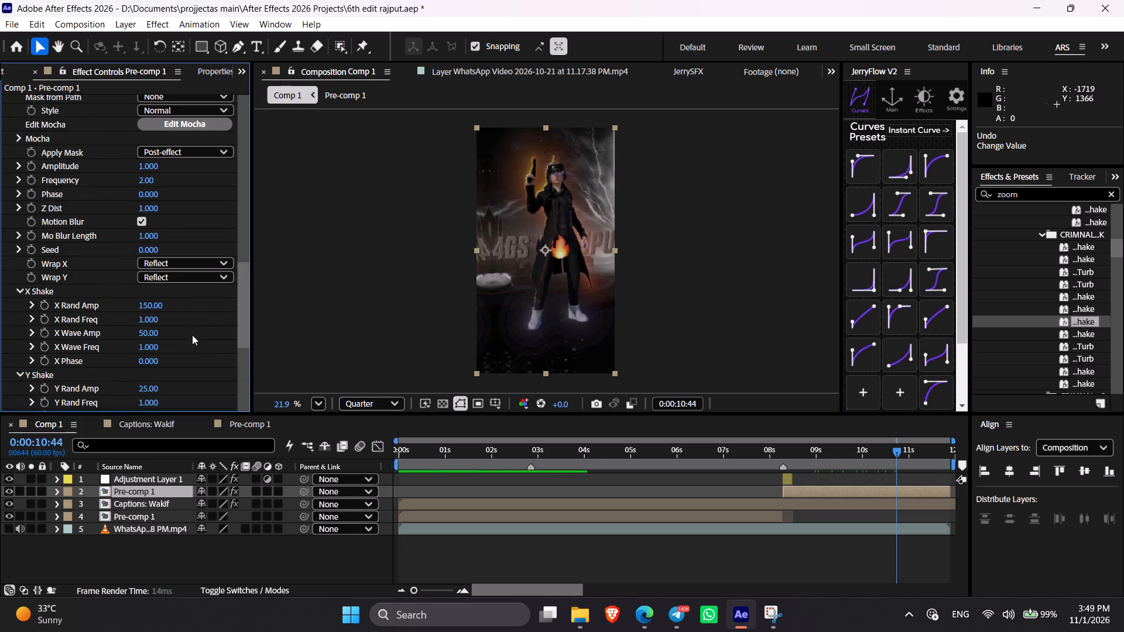
scroll(204, 379, down, 5)
click(152, 270)
key(1)
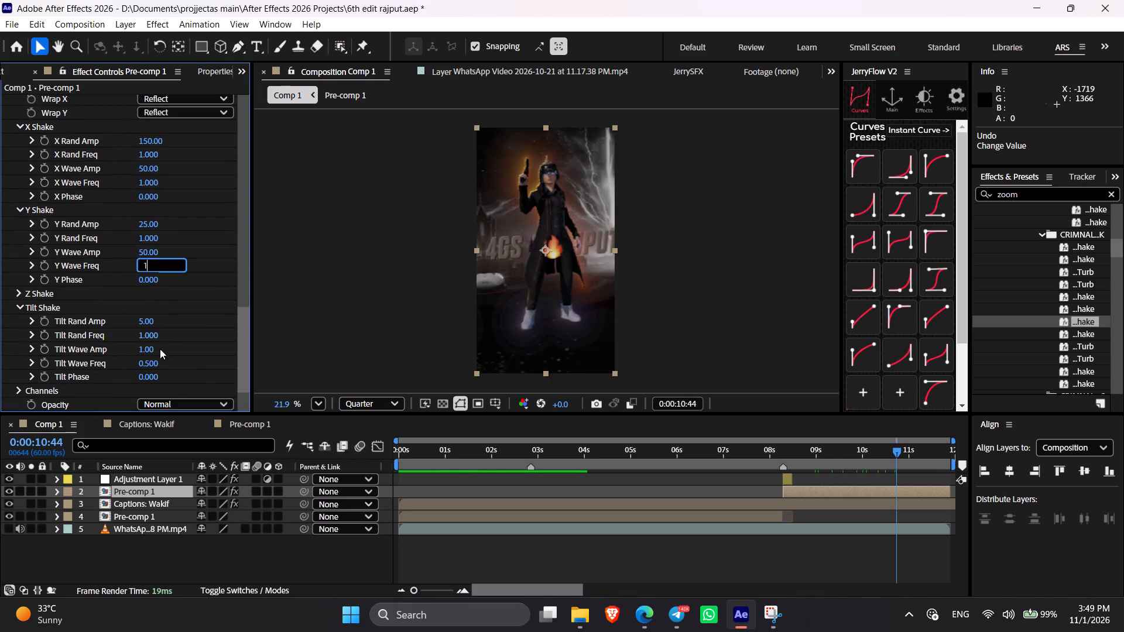
click(146, 366)
key(1)
click(191, 343)
drag(790, 452, 817, 459)
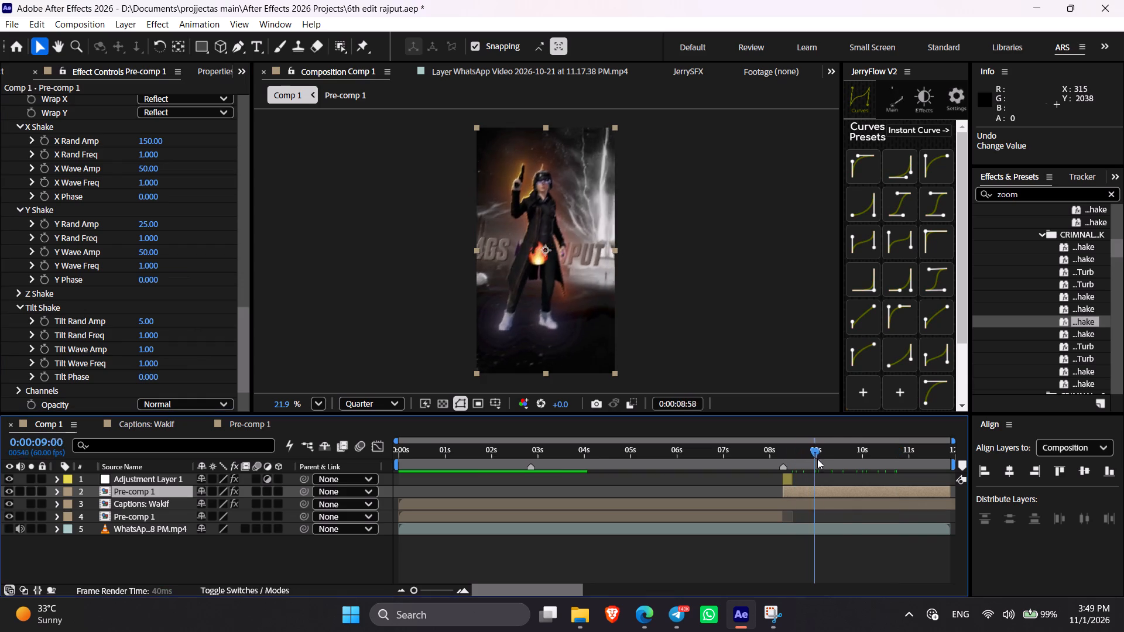
Set the ending pre-comp's shake Amplitude to 0.1 and turn off its Motion Blur.
drag(817, 459, 852, 468)
scroll(70, 279, up, 3)
scroll(70, 279, down, 2)
scroll(70, 279, up, 1)
scroll(165, 221, up, 2)
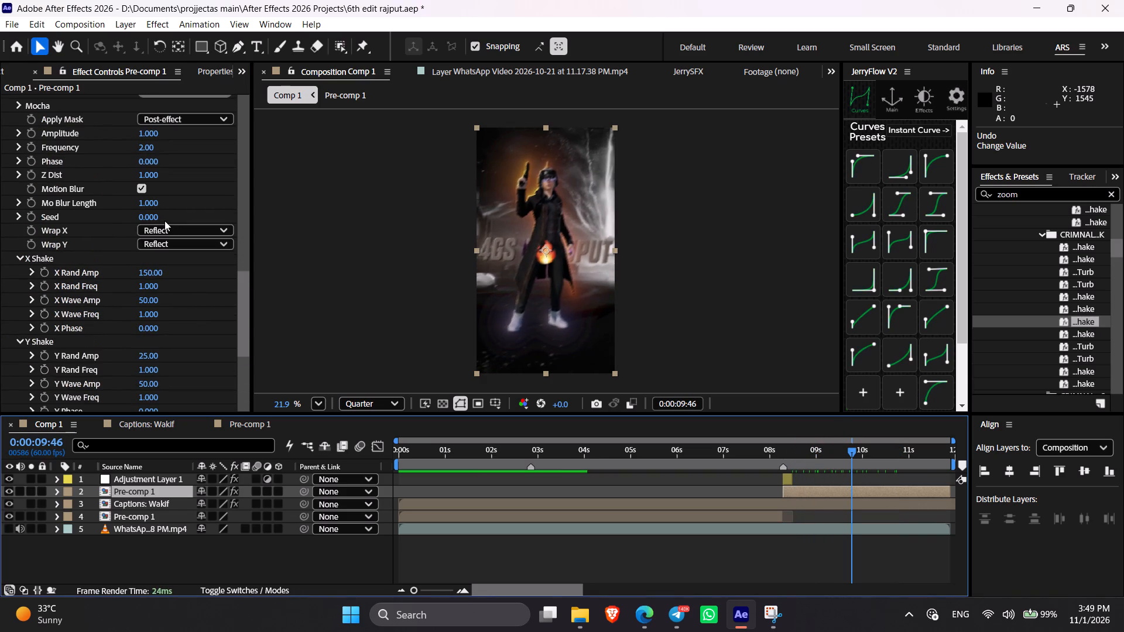
click(147, 133)
key(period)
key(1)
click(175, 188)
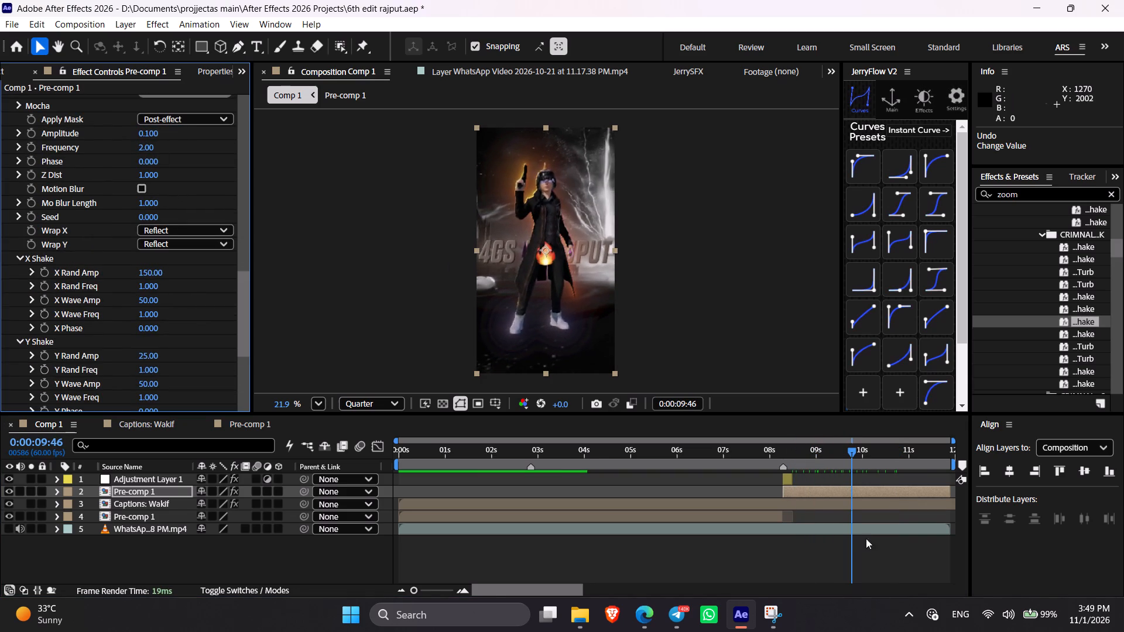
Scrub and play back the transition into the freeze-frame ending to check the reduced shake.
drag(775, 454, 835, 469)
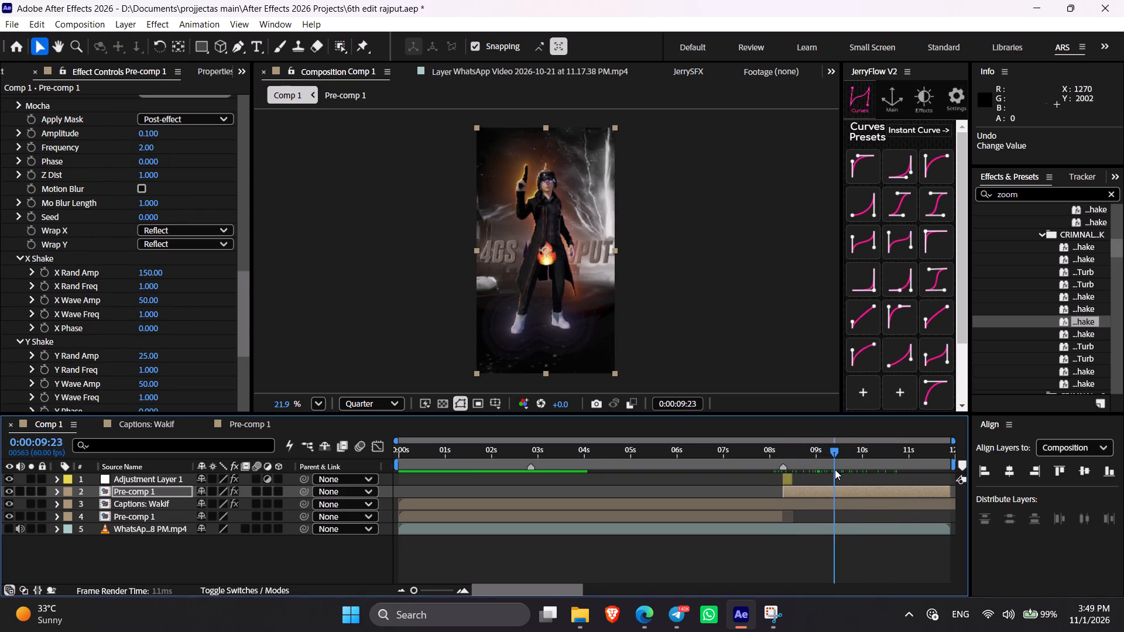
drag(835, 469, 684, 485)
key(space)
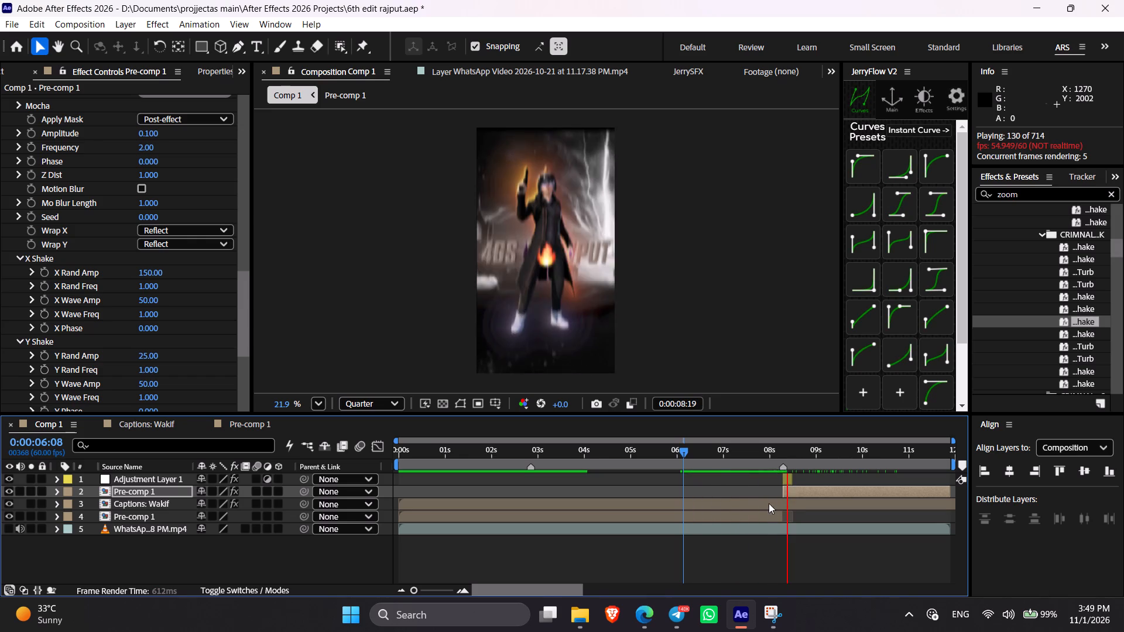
key(space)
drag(753, 456, 745, 454)
key(space)
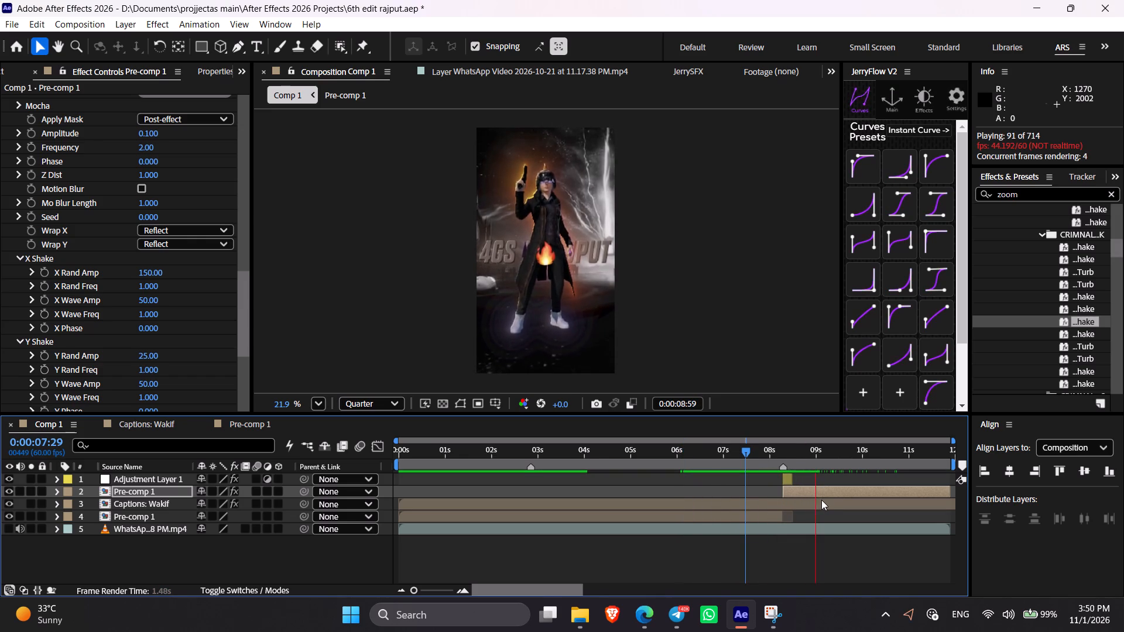
key(space)
drag(761, 449, 736, 449)
key(space)
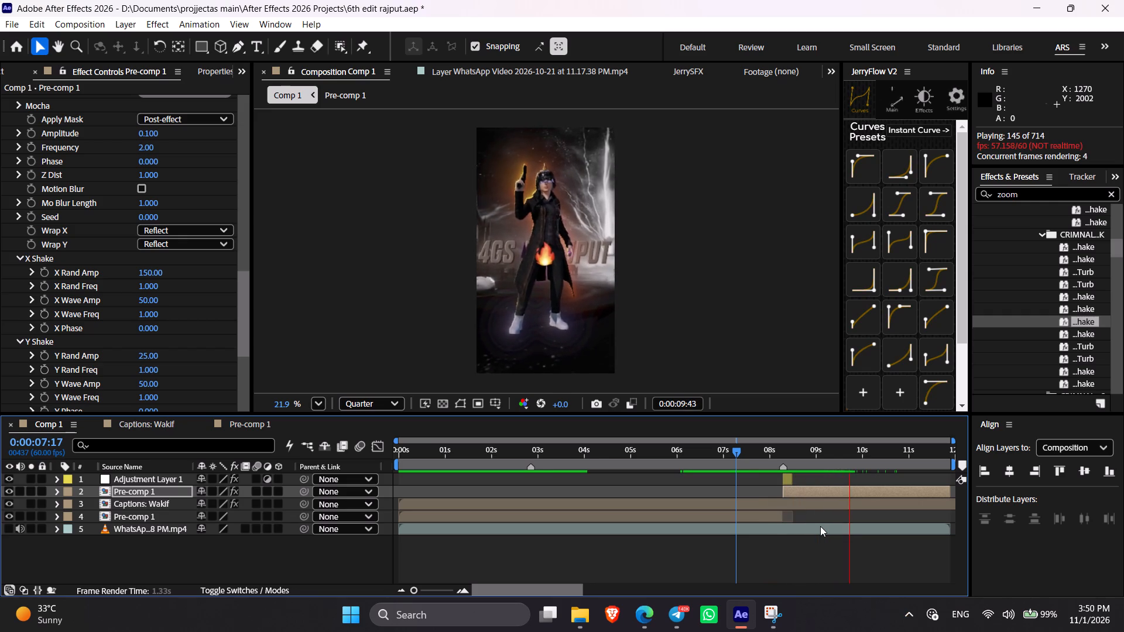
key(space)
drag(441, 452, 344, 452)
key(space)
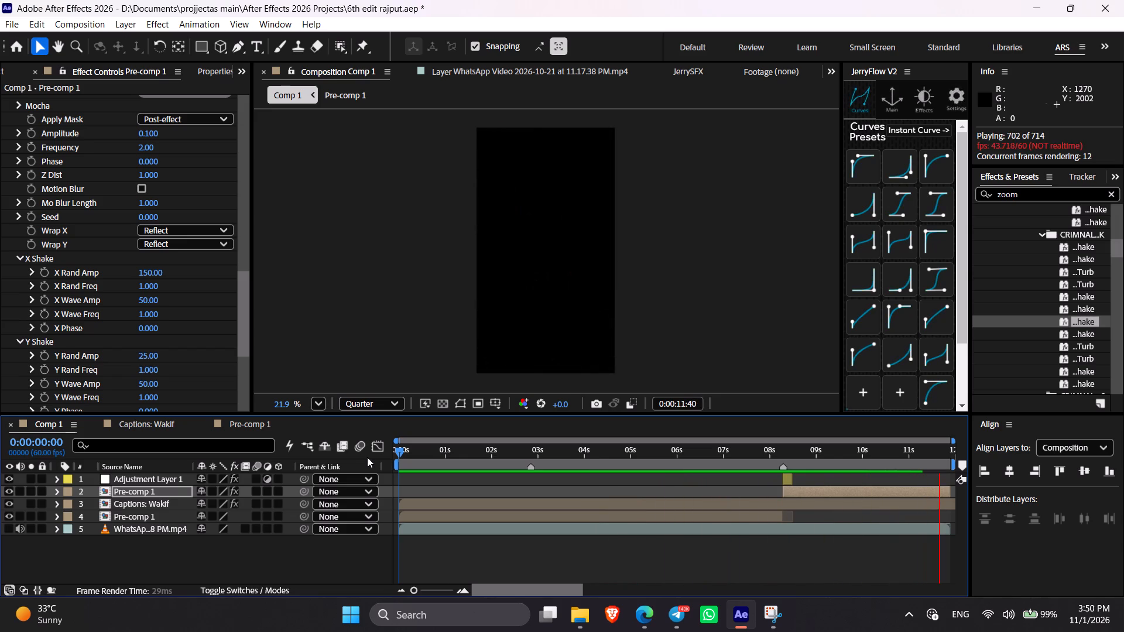